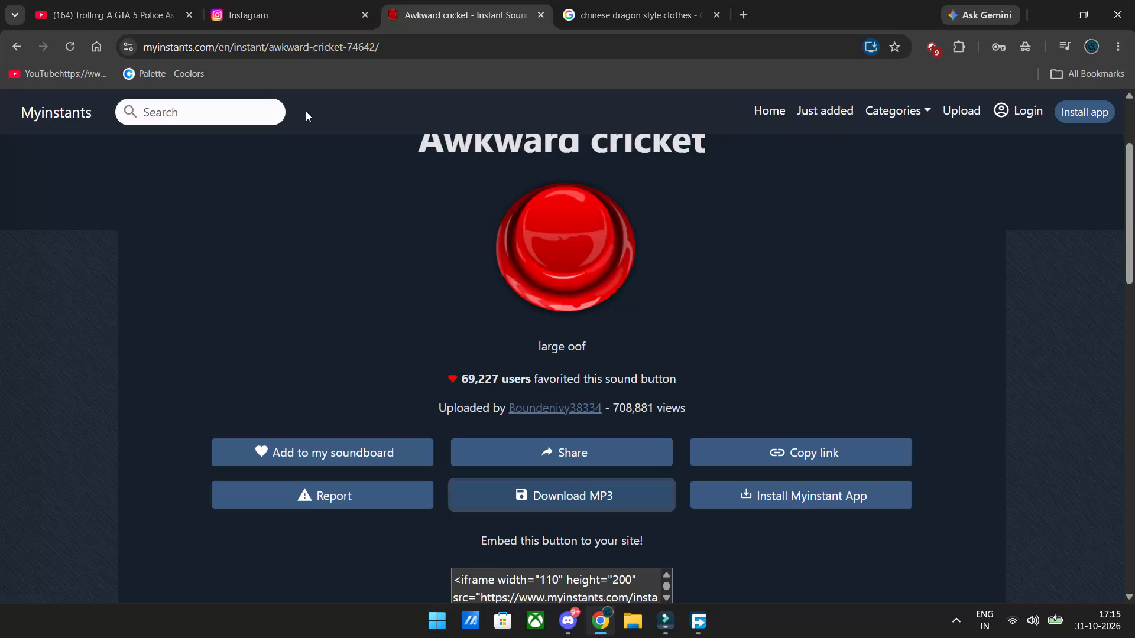
# Search Myinstants for "car" sounds.
pyautogui.click(236, 103)
pyautogui.write('car')
pyautogui.press('Return')
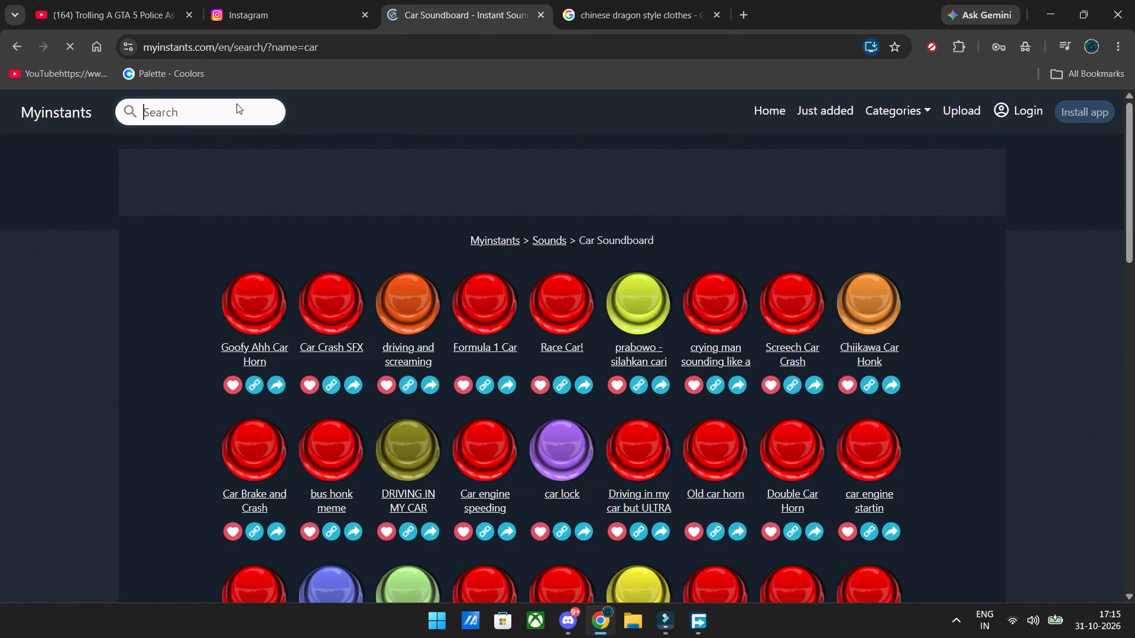
# Preview the car sounds on the first results page, check the Car crash sound effect page, and return to the results.
pyautogui.click(234, 274)
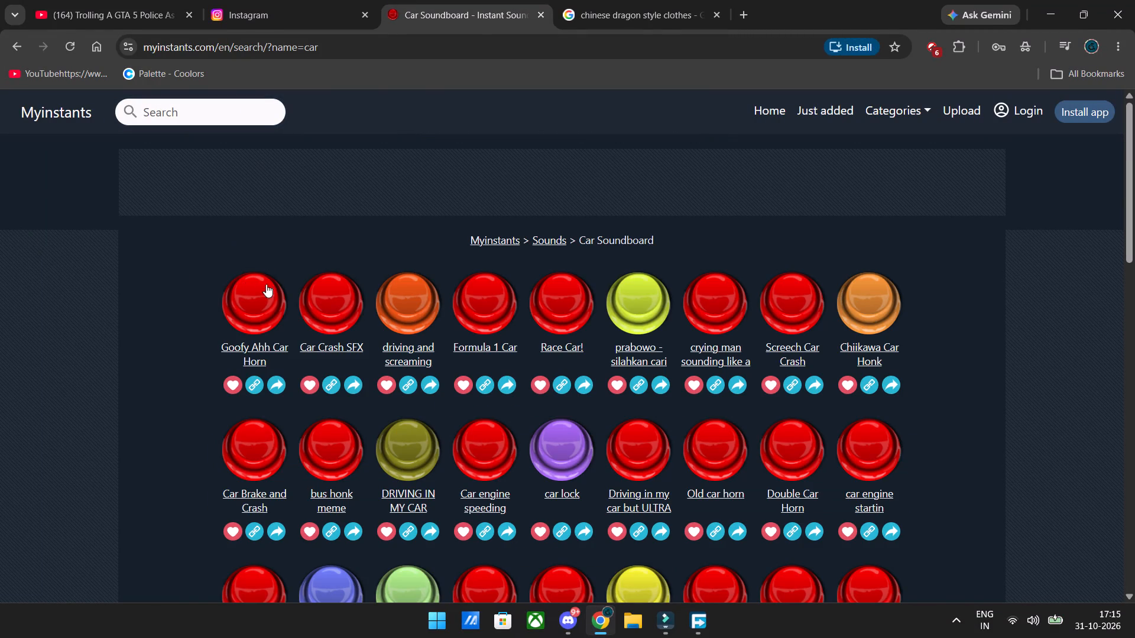
pyautogui.click(313, 291)
pyautogui.click(419, 298)
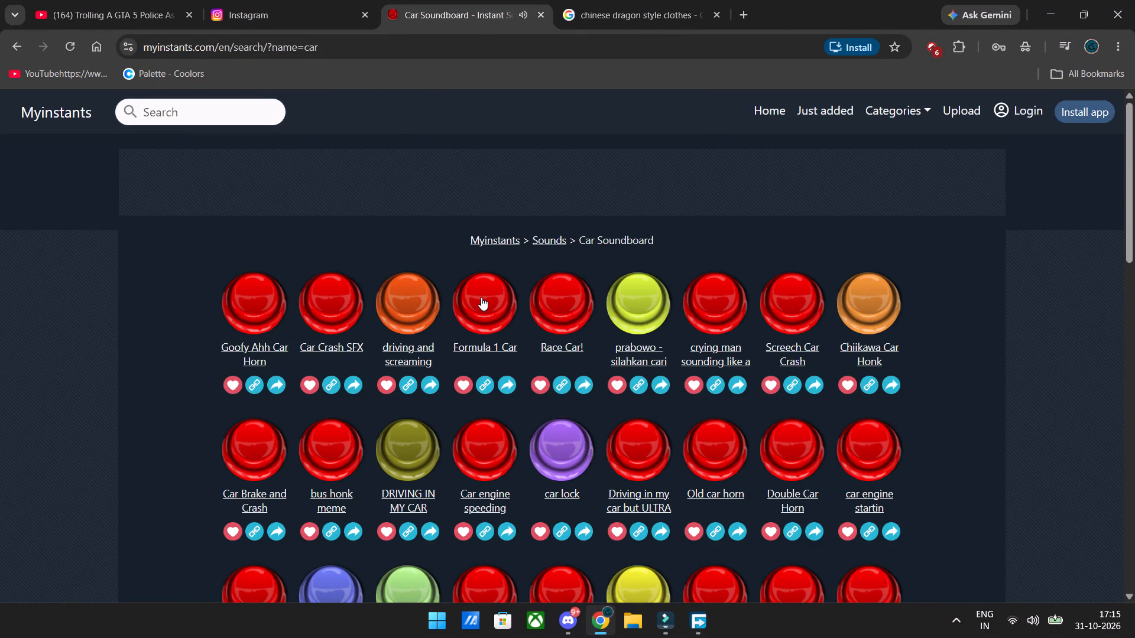
pyautogui.click(481, 297)
pyautogui.click(563, 304)
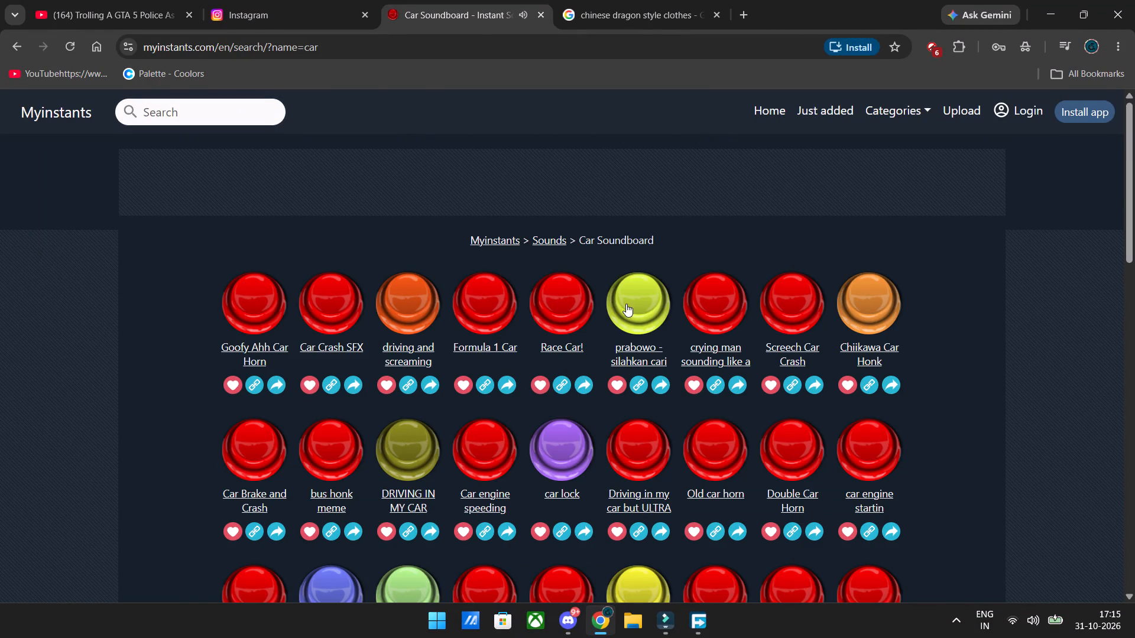
pyautogui.click(633, 304)
pyautogui.scroll(-1, 730, 307)
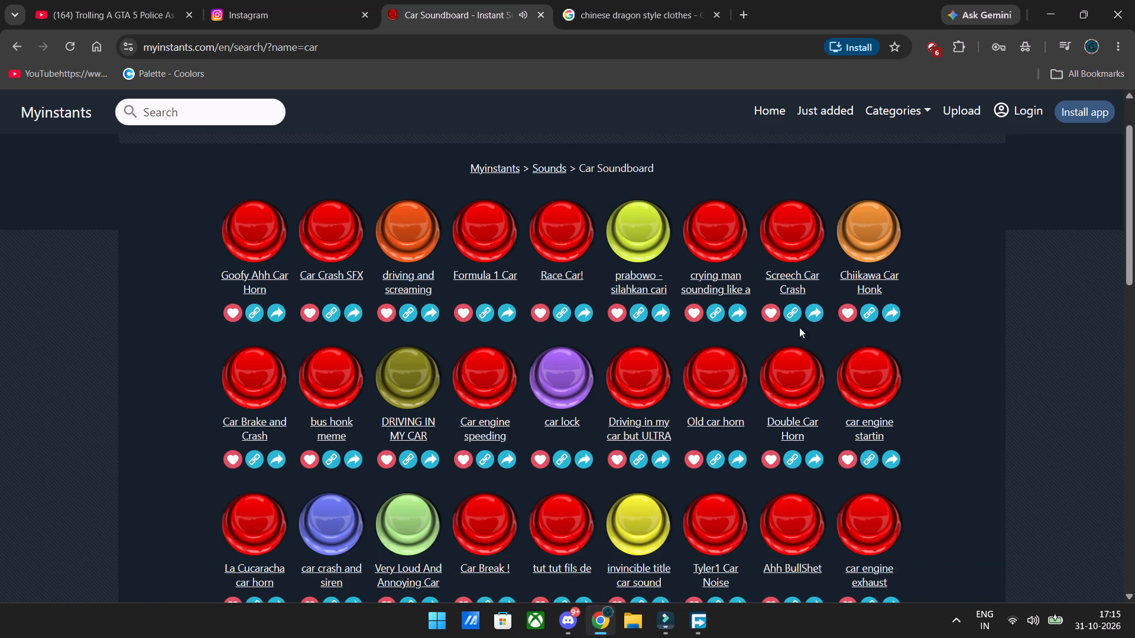
pyautogui.click(879, 381)
pyautogui.scroll(-1, 782, 368)
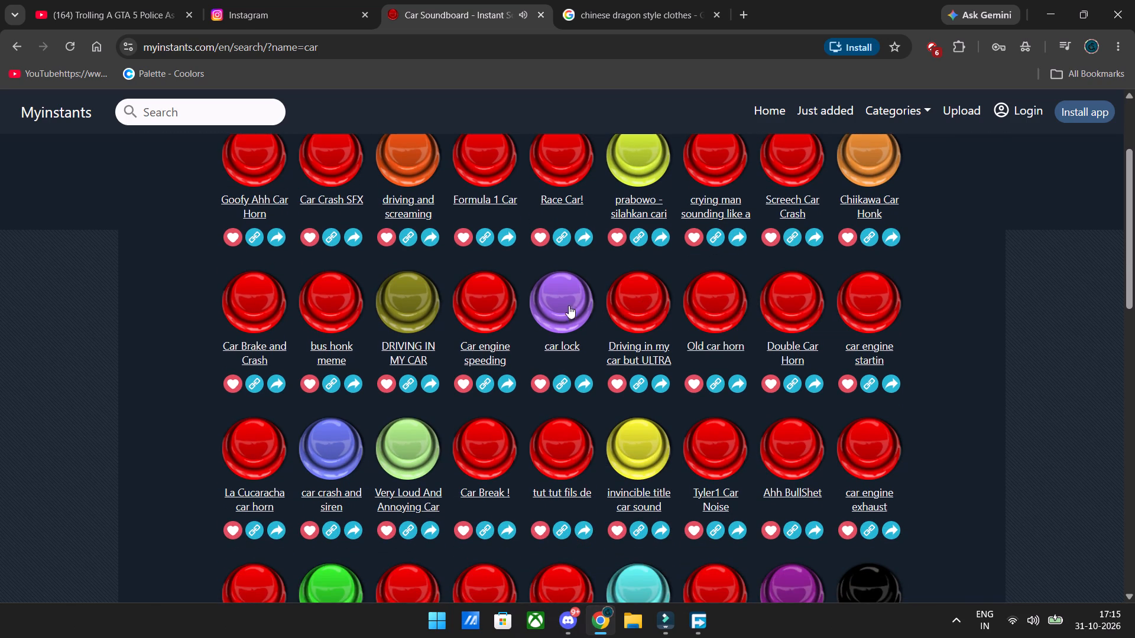
pyautogui.scroll(-1, 264, 435)
pyautogui.click(487, 376)
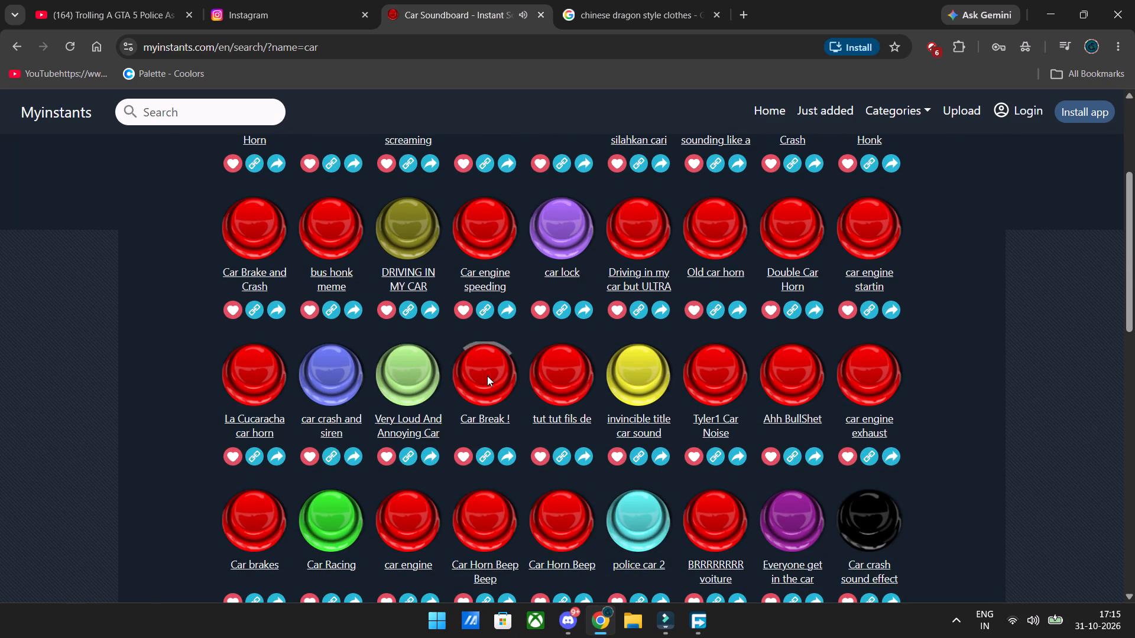
pyautogui.click(562, 383)
pyautogui.click(761, 384)
pyautogui.scroll(-2, 792, 377)
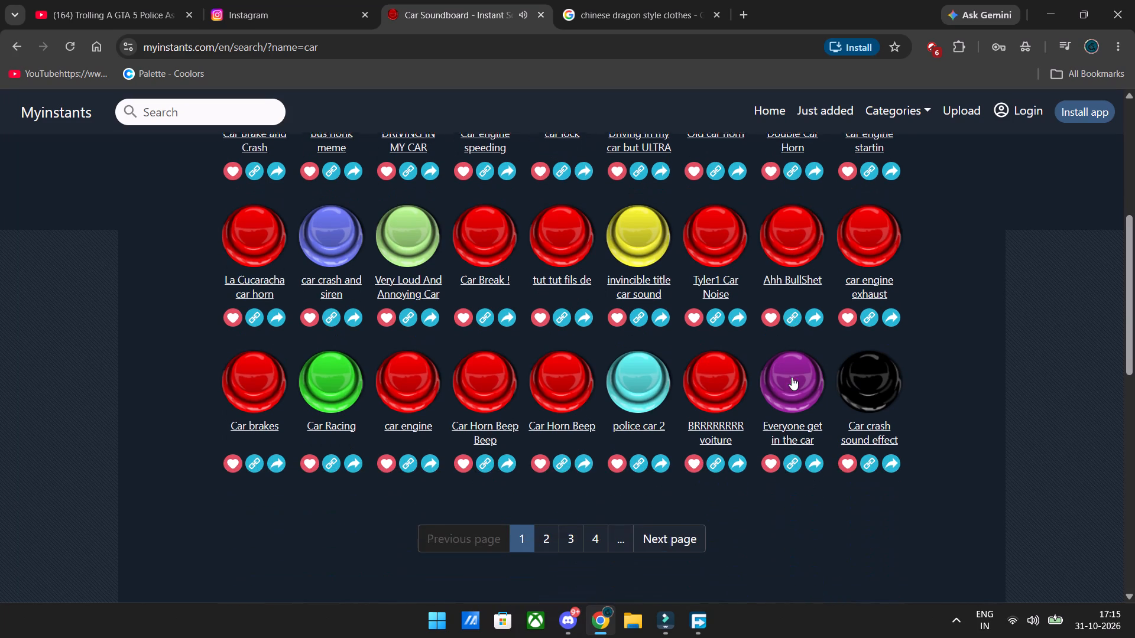
pyautogui.click(858, 416)
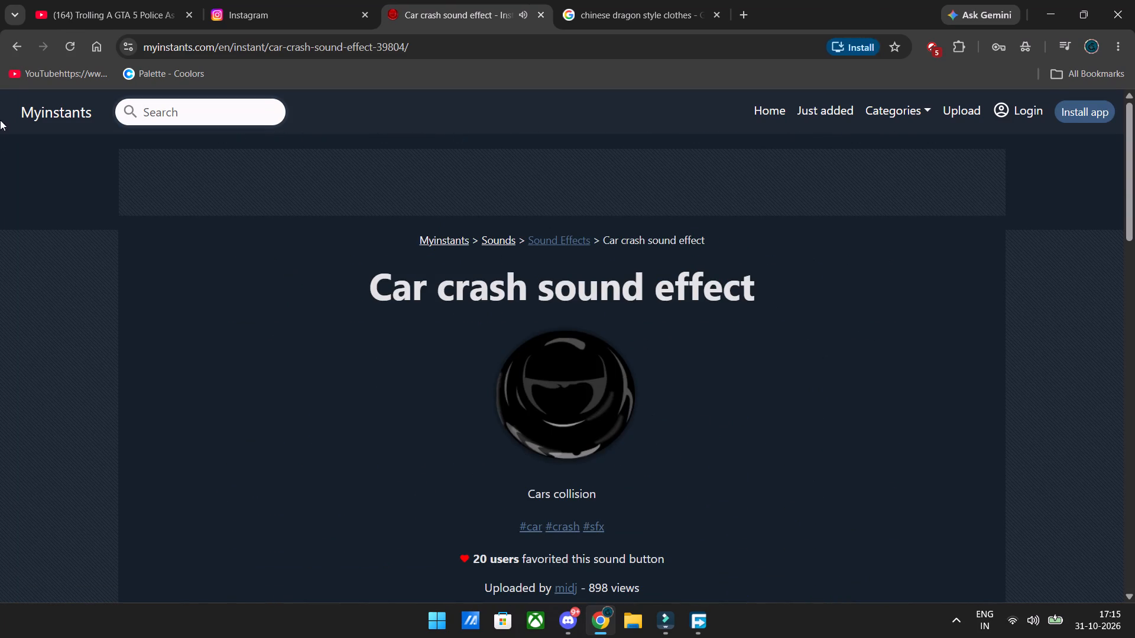
pyautogui.click(20, 55)
# Go to page 2 of the car results and play the Car lock sound and 2005 Mustang V6 sounds.
pyautogui.scroll(-1, 390, 408)
pyautogui.click(541, 459)
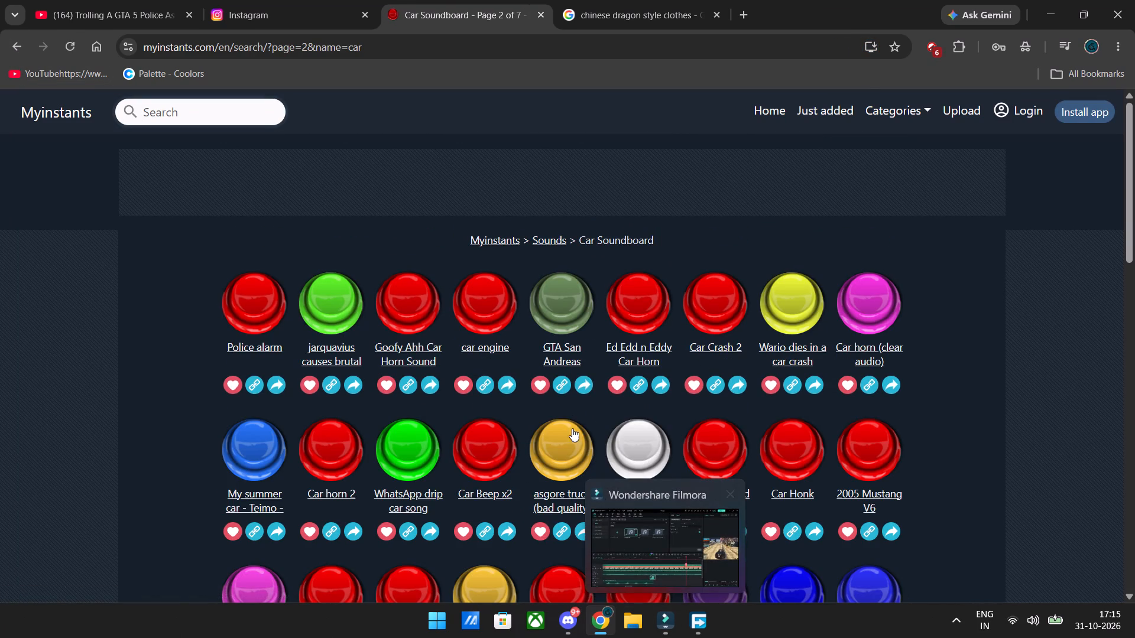
pyautogui.click(718, 435)
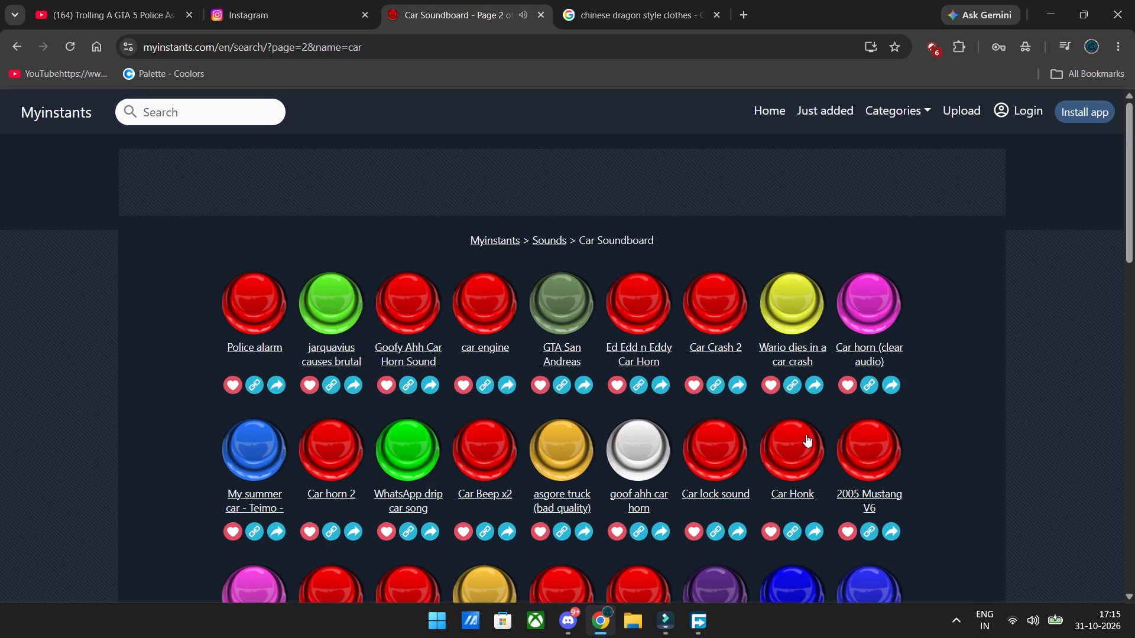
pyautogui.scroll(-1, 807, 429)
pyautogui.click(861, 367)
# Download the 2005 Mustang V6 sound as an MP3 through Free Download Manager, and return to the car results.
pyautogui.scroll(-1, 814, 399)
pyautogui.scroll(-1, 889, 421)
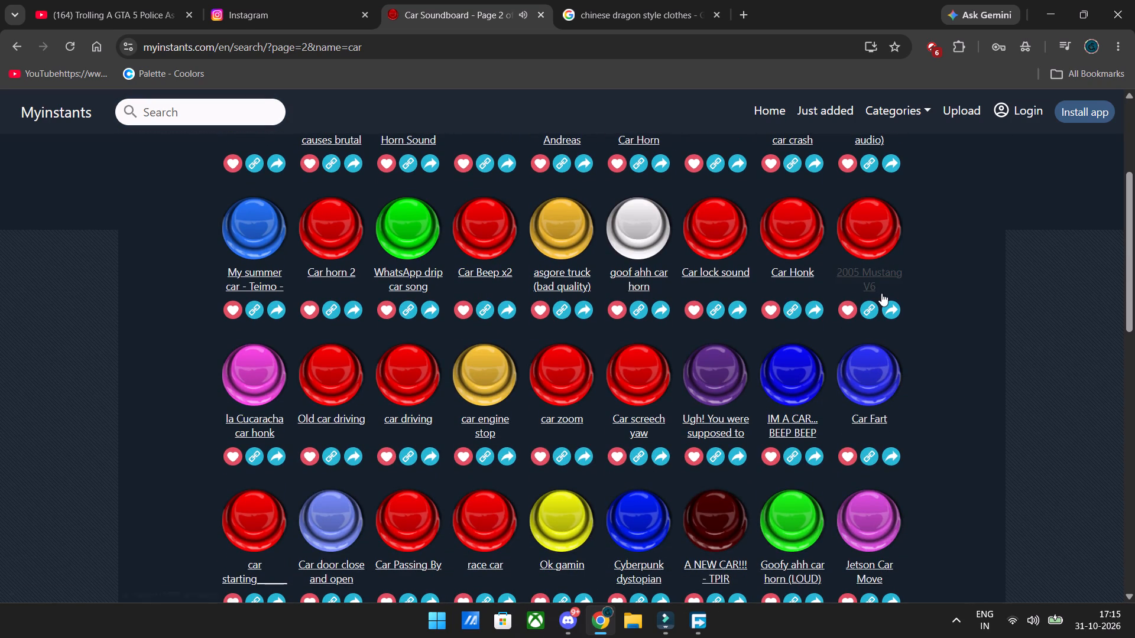
pyautogui.click(867, 279)
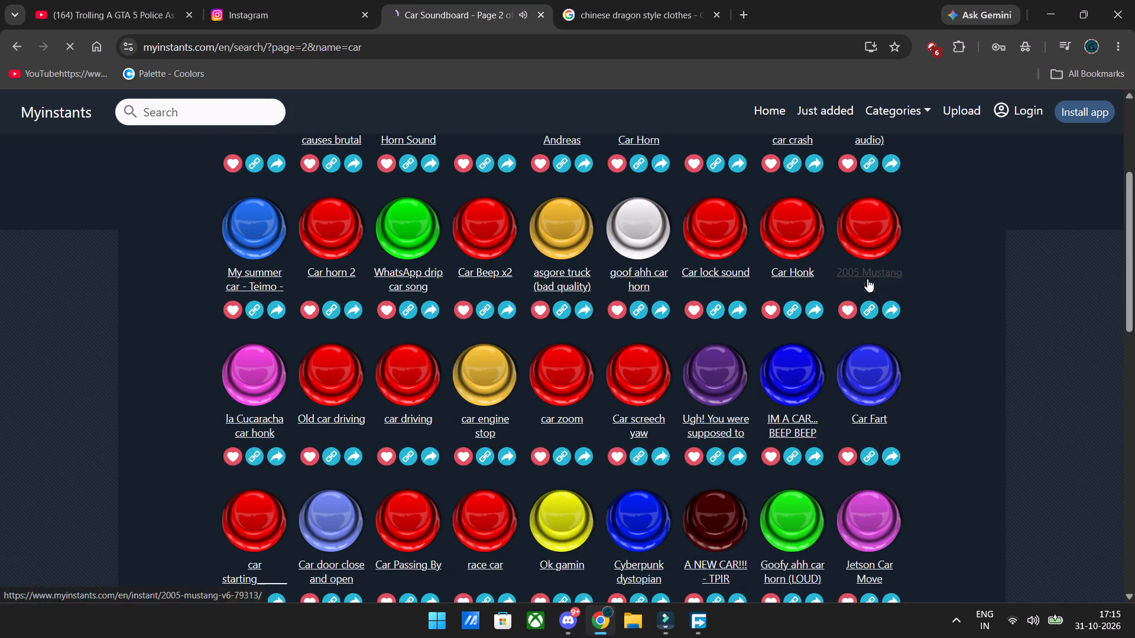
pyautogui.scroll(-2, 537, 426)
pyautogui.click(577, 498)
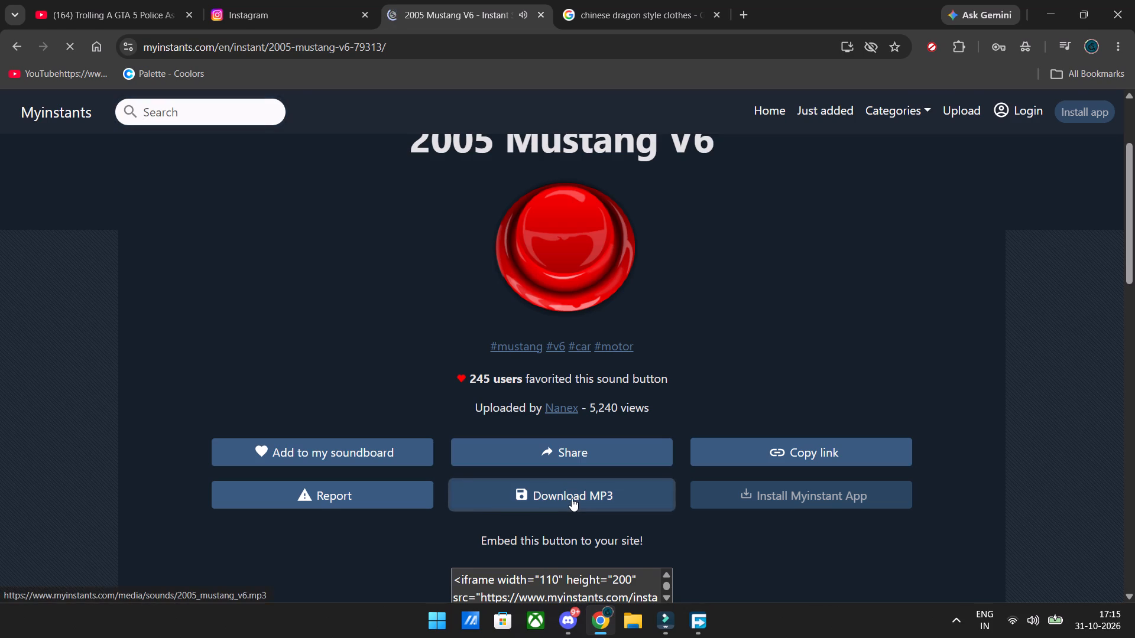
pyautogui.click(810, 385)
pyautogui.click(6, 267)
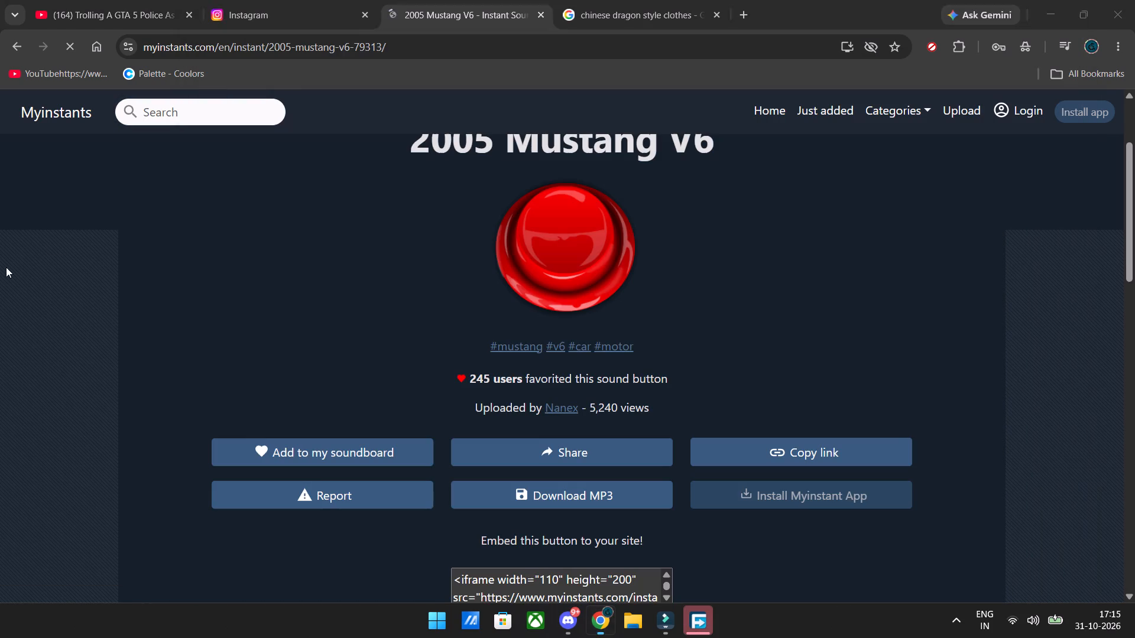
pyautogui.click(9, 57)
# Preview more car sounds on results page 2, from la Cucaracha car honk and Car horn 2 through to race car.
pyautogui.scroll(-1, 319, 366)
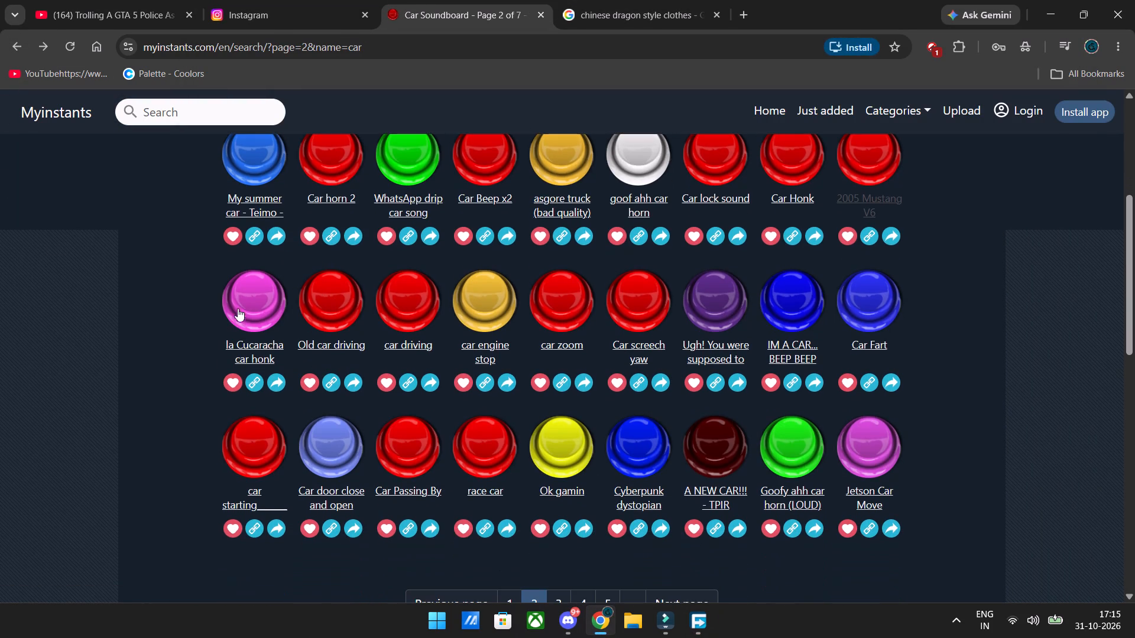
pyautogui.click(248, 305)
pyautogui.scroll(1, 316, 303)
pyautogui.click(706, 234)
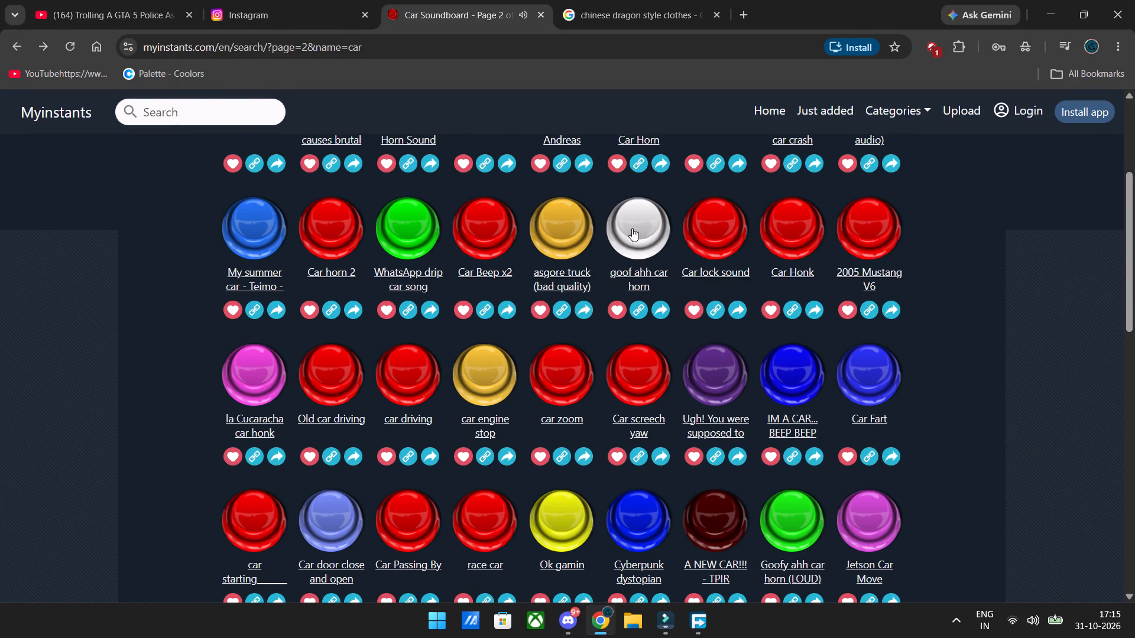
pyautogui.click(624, 227)
pyautogui.click(552, 225)
pyautogui.click(476, 223)
pyautogui.click(397, 219)
pyautogui.click(323, 211)
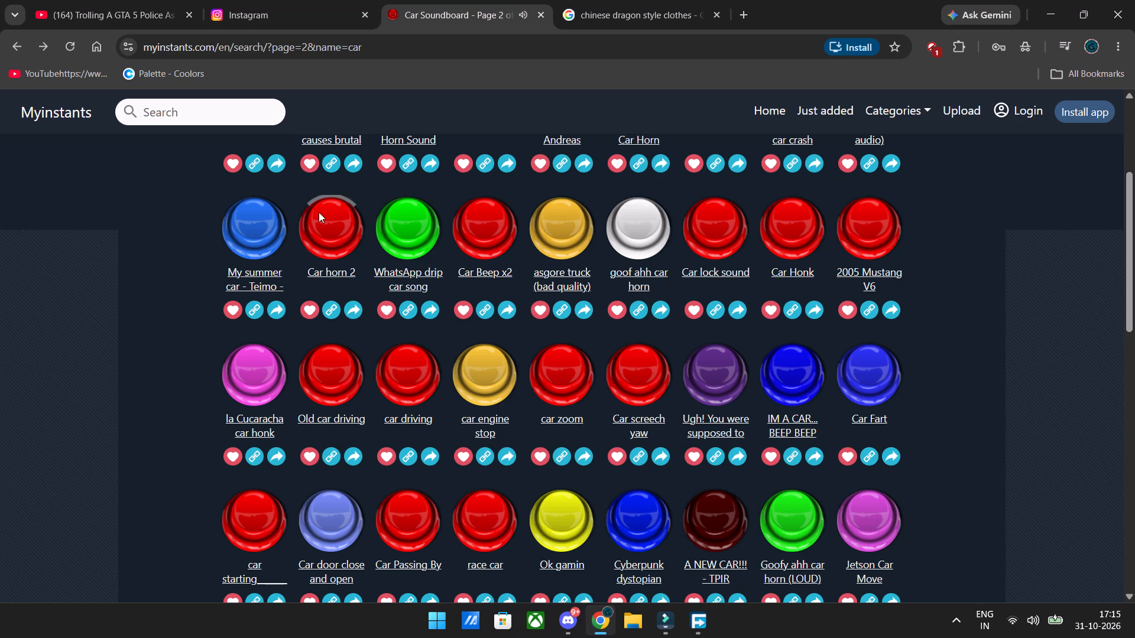
pyautogui.click(239, 200)
pyautogui.click(331, 382)
pyautogui.scroll(-2, 579, 402)
pyautogui.click(724, 386)
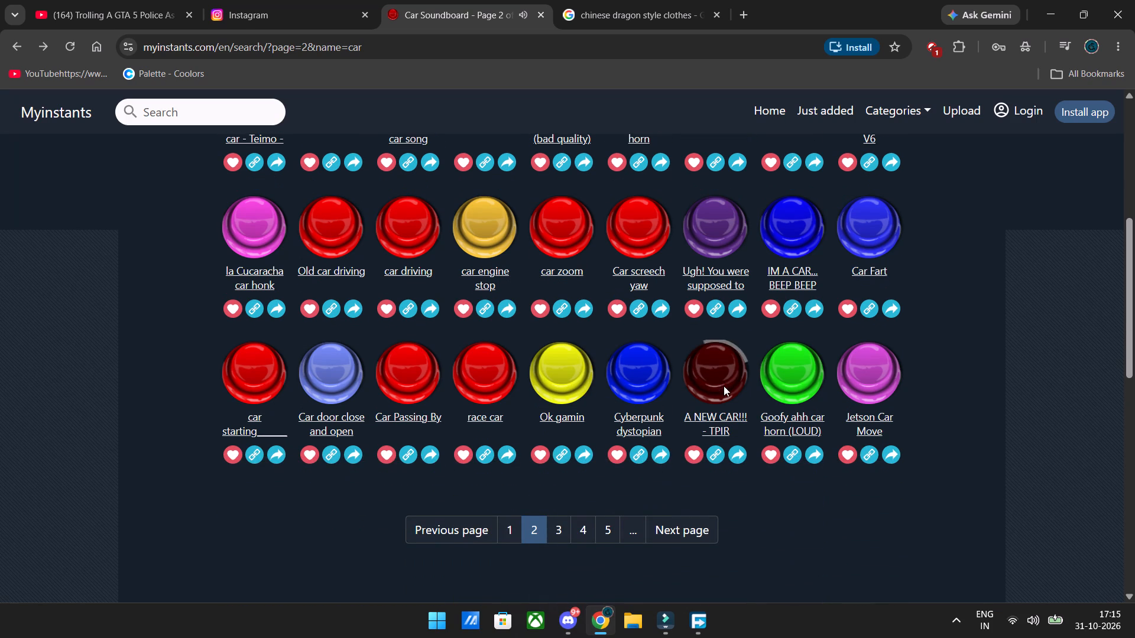
pyautogui.click(526, 375)
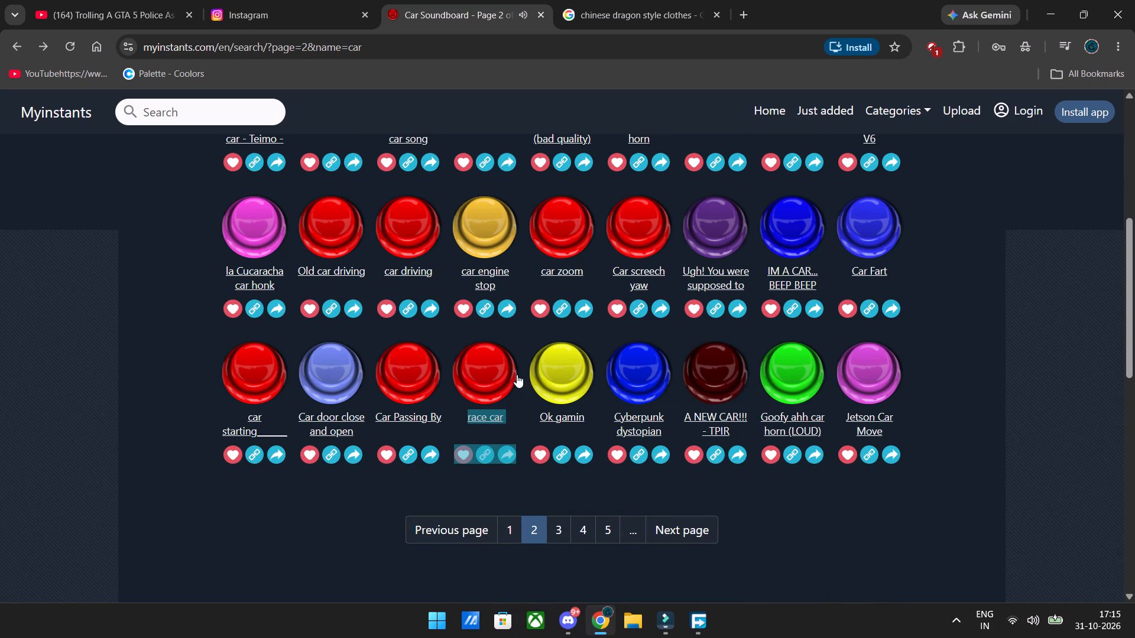
pyautogui.click(475, 365)
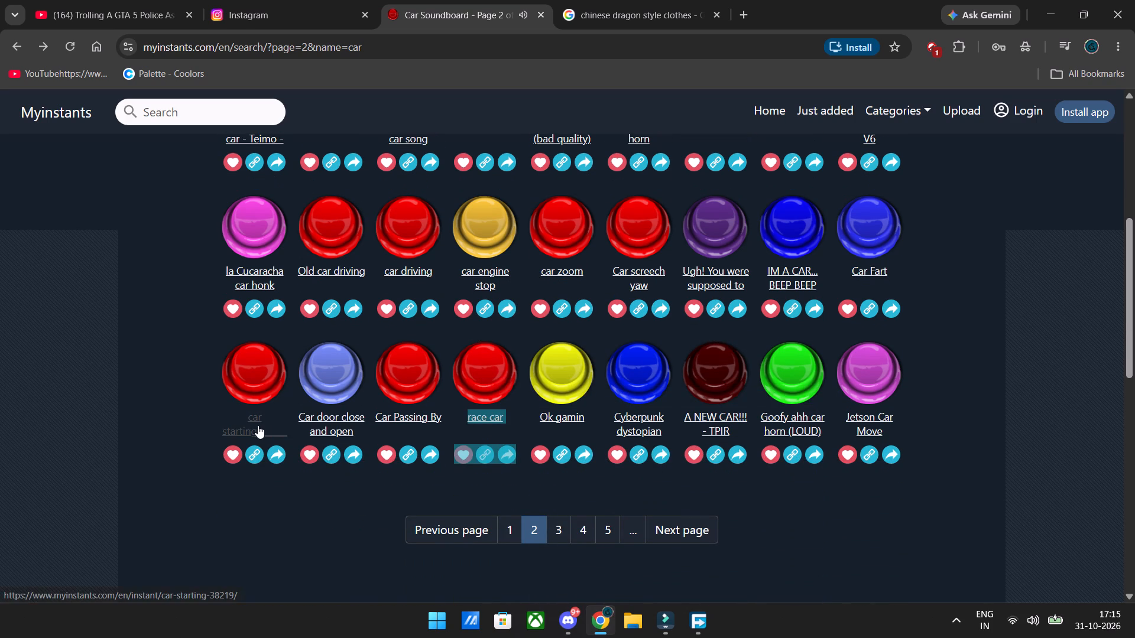
# Open the "car starting" sound's page, play the sound, and return to the results.
pyautogui.click(258, 425)
pyautogui.click(549, 357)
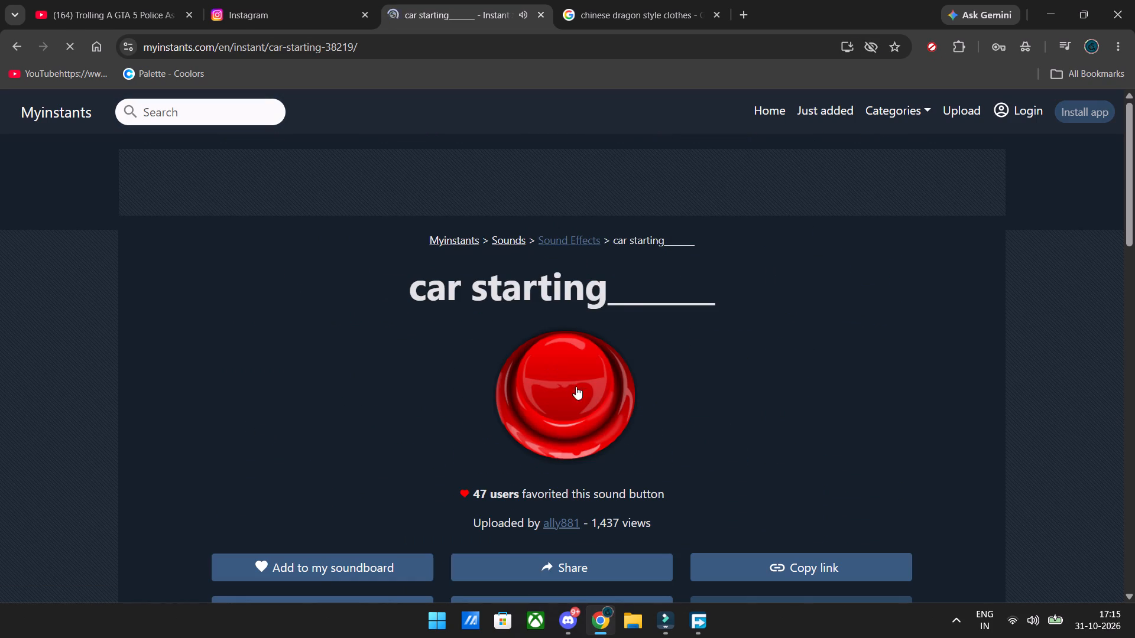
pyautogui.click(576, 386)
pyautogui.doubleClick(17, 60)
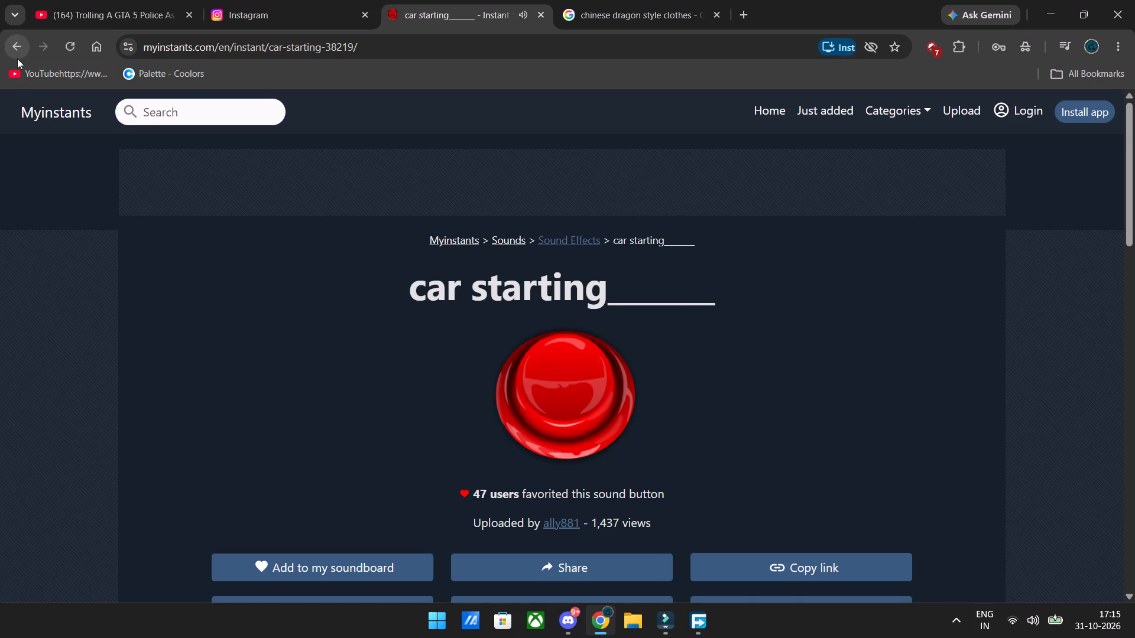
# Download the race car sound as an MP3 through Free Download Manager, and return to the car results.
pyautogui.click(468, 363)
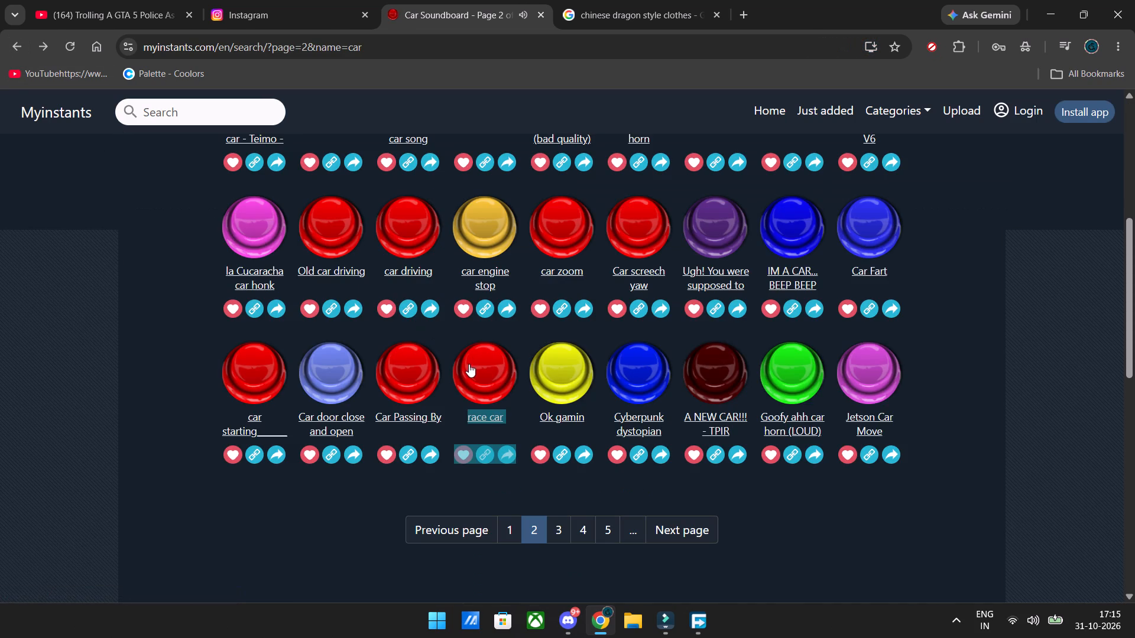
pyautogui.click(492, 419)
pyautogui.click(554, 380)
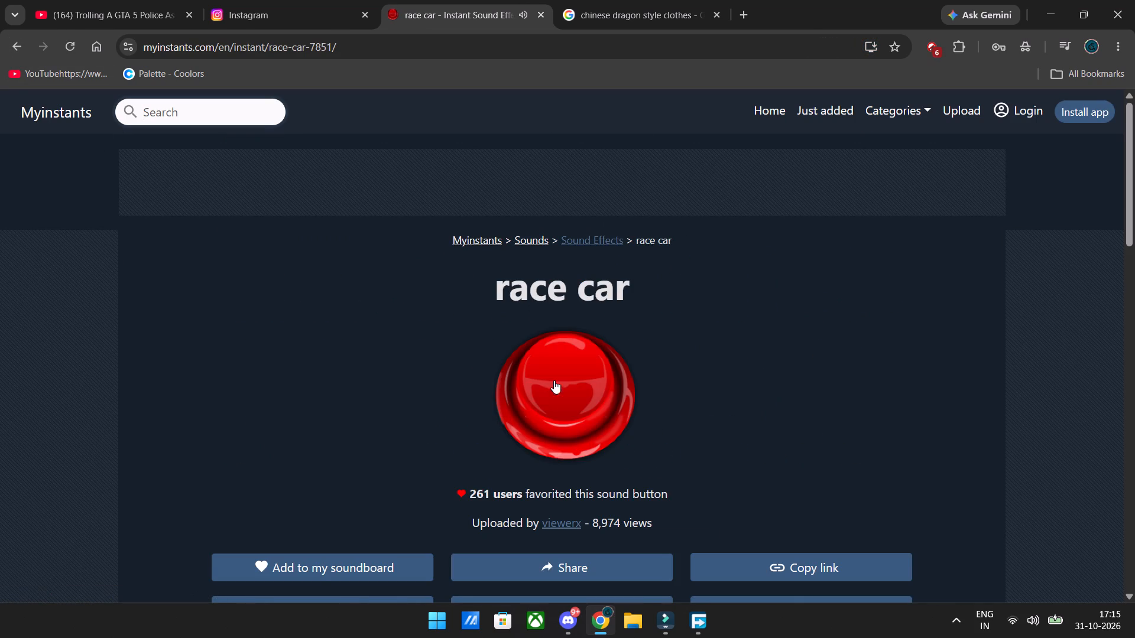
pyautogui.scroll(-2, 557, 379)
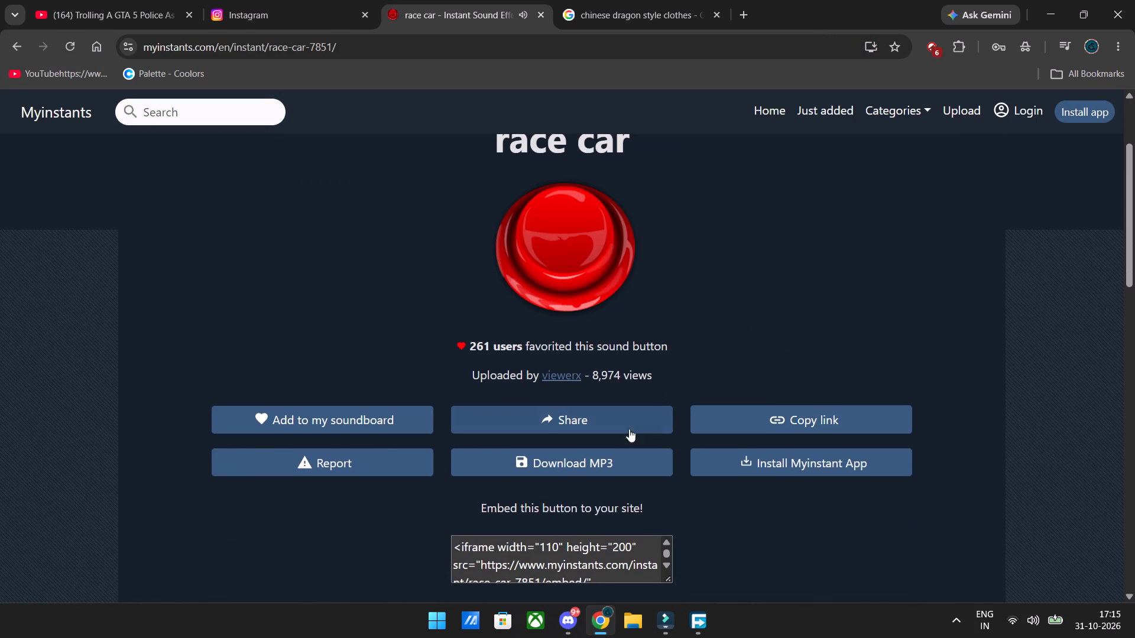
pyautogui.click(609, 464)
pyautogui.click(788, 385)
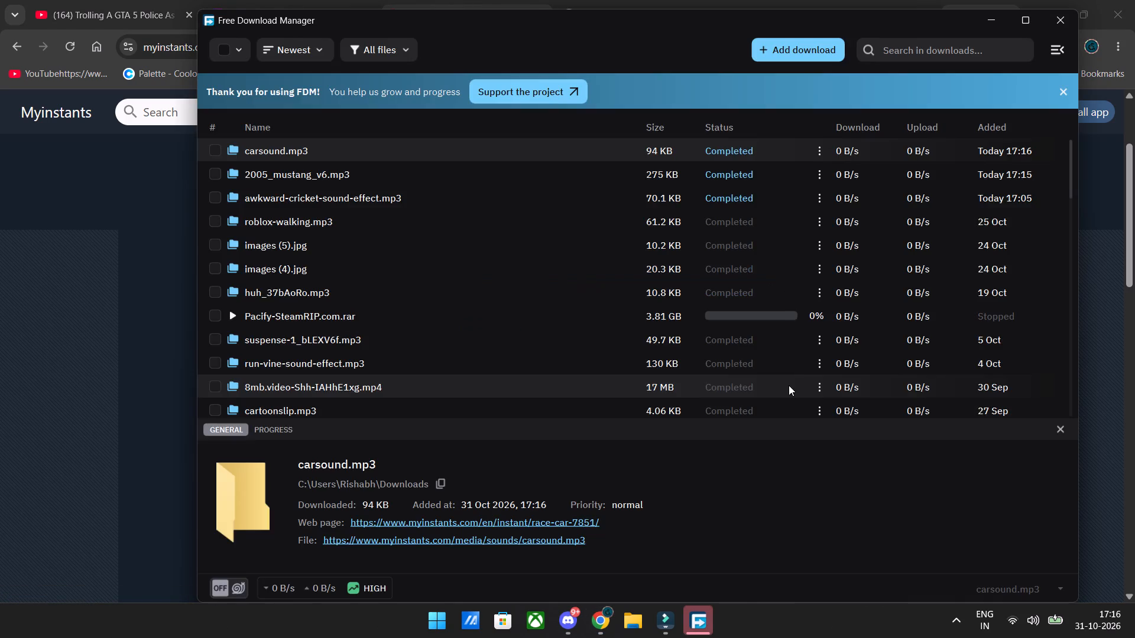
pyautogui.moveTo(0, 481); pyautogui.dragTo(0, 490)
pyautogui.click(12, 47)
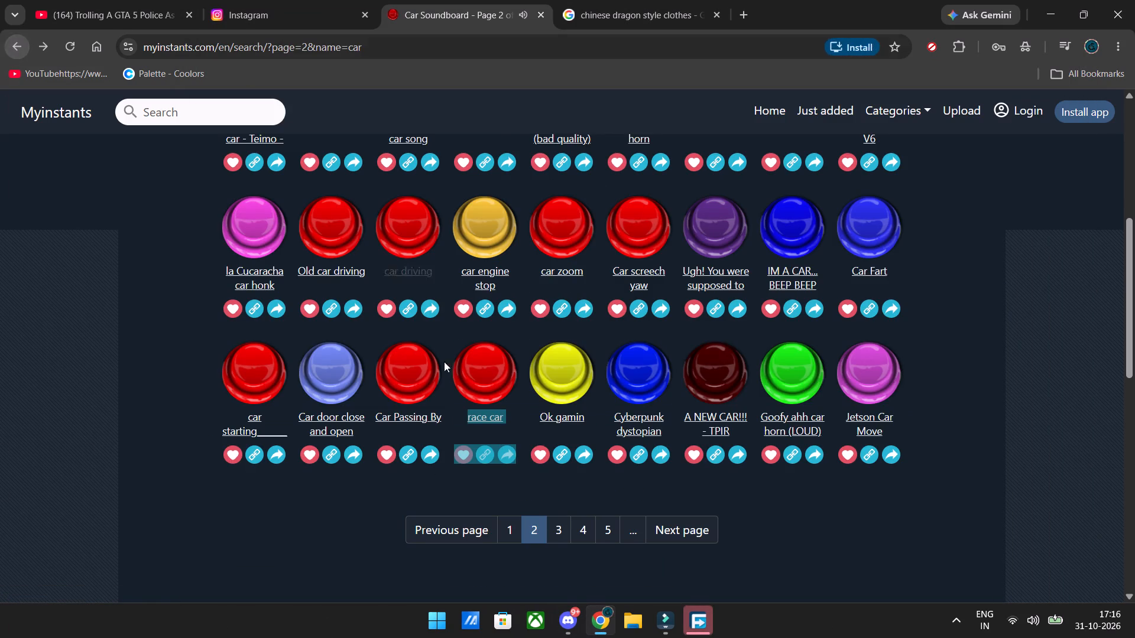
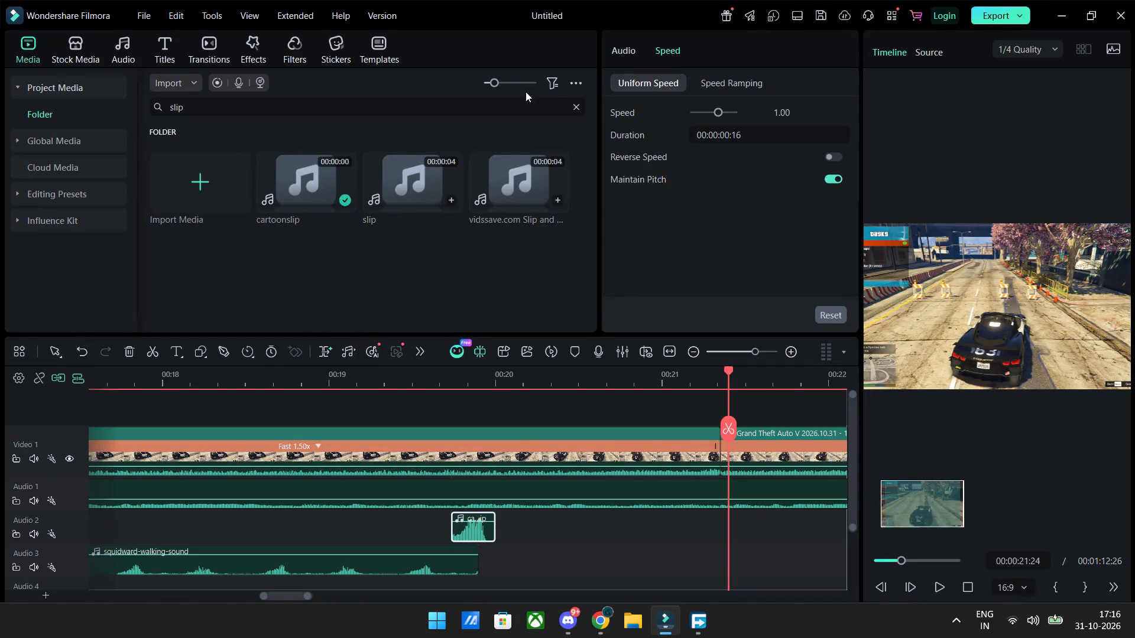
# Switch to Wondershare Filmora, clear the "slip" media search, and import 2005_mustang_v6.mp3 from the Downloads folder.
pyautogui.click(575, 104)
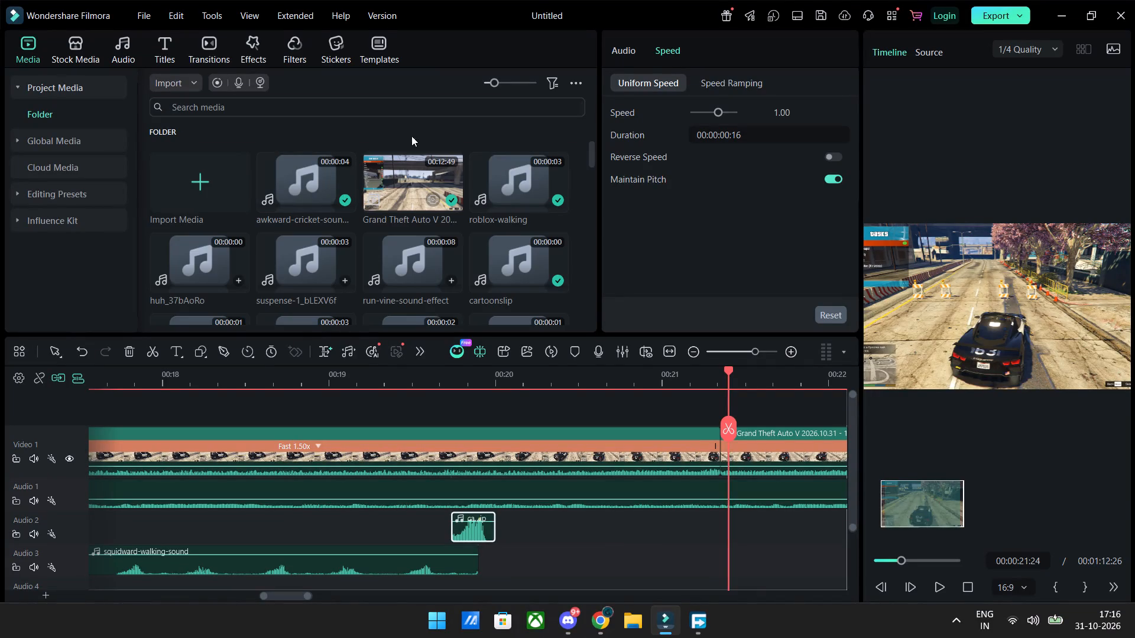
pyautogui.click(235, 183)
pyautogui.click(466, 34)
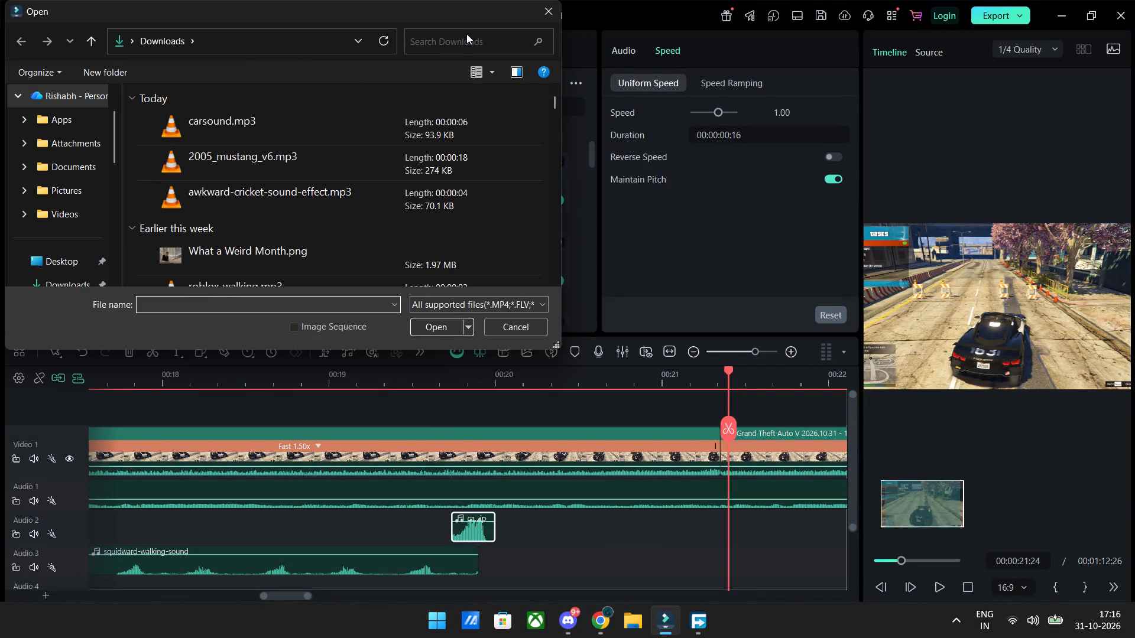
pyautogui.doubleClick(246, 161)
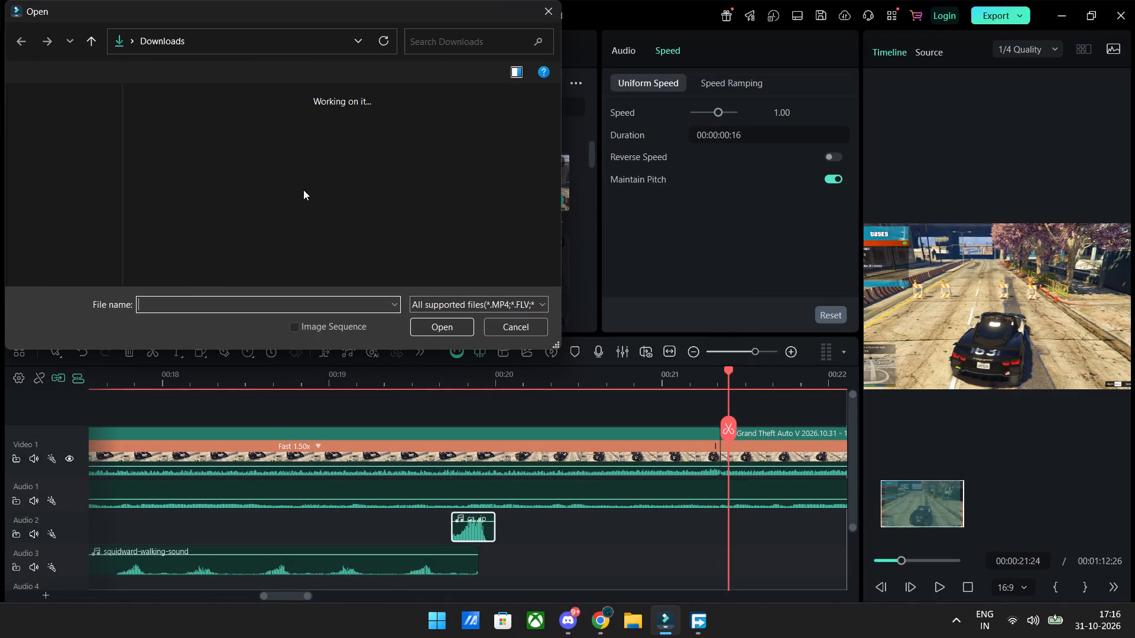
pyautogui.click(559, 11)
# Add the 2005_mustang_v6 sound to track Audio 3, shortly after the squidward-walking-sound clip, starting at about 00:00:20:09.
pyautogui.moveTo(316, 177); pyautogui.dragTo(524, 519)
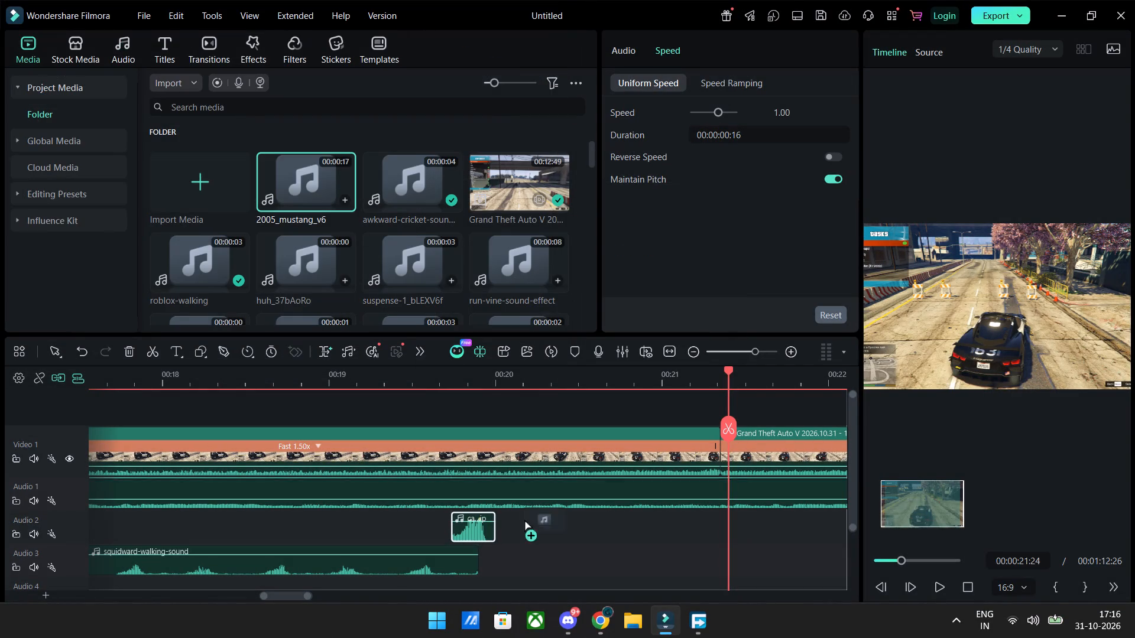
pyautogui.moveTo(524, 519); pyautogui.dragTo(540, 565)
pyautogui.scroll(-2, 539, 553)
pyautogui.moveTo(598, 471); pyautogui.dragTo(588, 487)
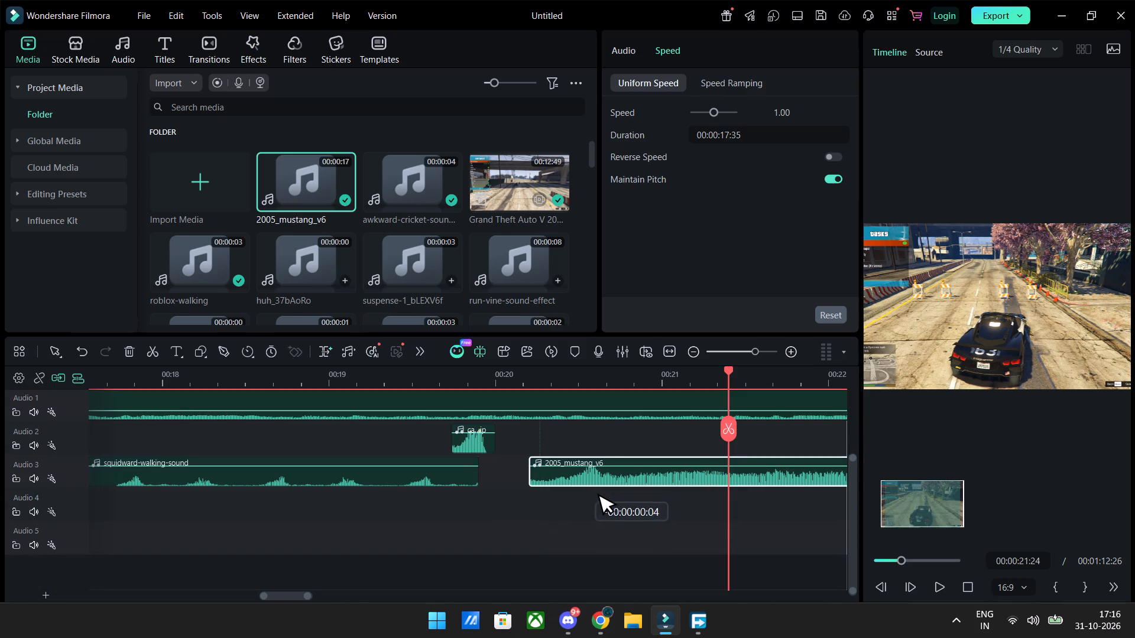
pyautogui.moveTo(588, 487); pyautogui.dragTo(586, 487)
# Scrub to where the car starts driving and move the 2005_mustang_v6 clip on Audio 3 to start at about 00:00:21:40.
pyautogui.moveTo(729, 370); pyautogui.dragTo(508, 395)
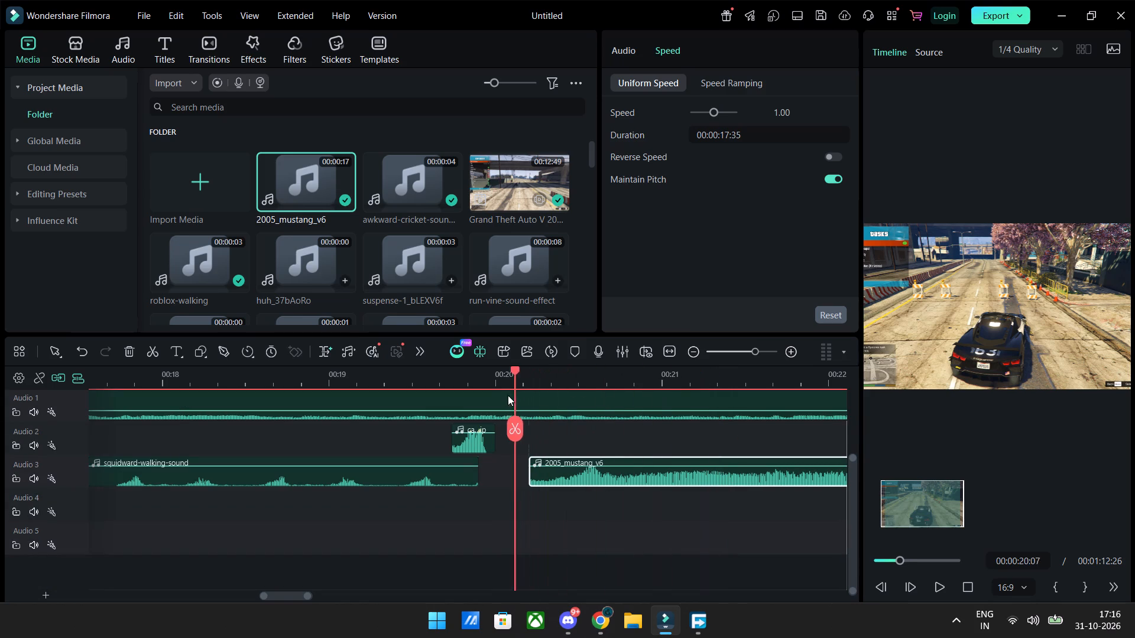
pyautogui.moveTo(508, 395); pyautogui.dragTo(540, 399)
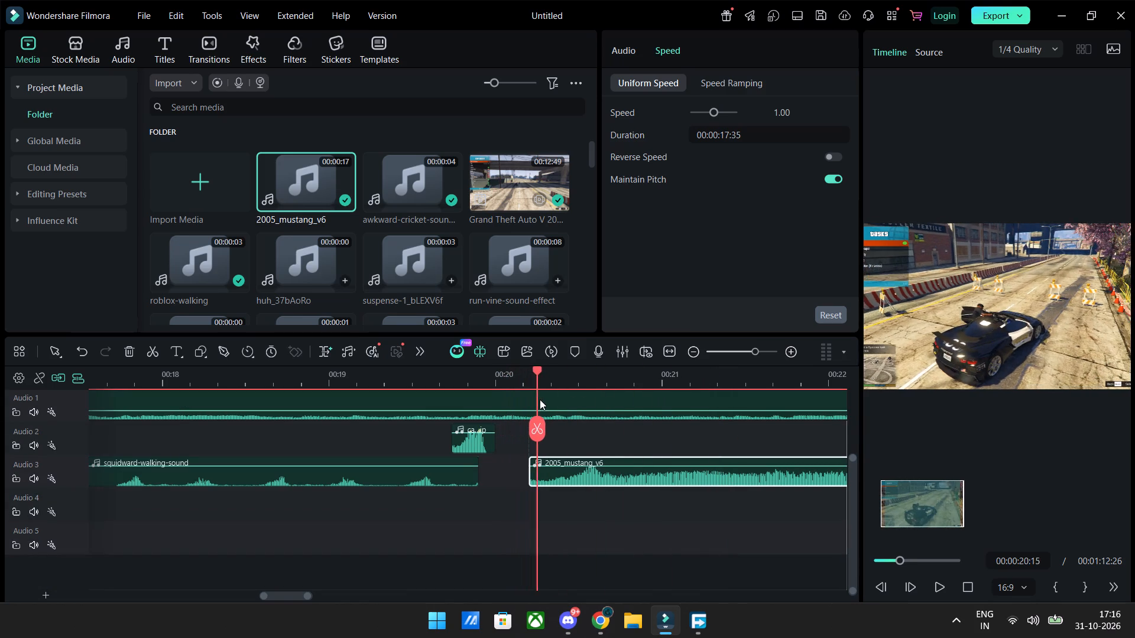
pyautogui.moveTo(540, 399); pyautogui.dragTo(677, 410)
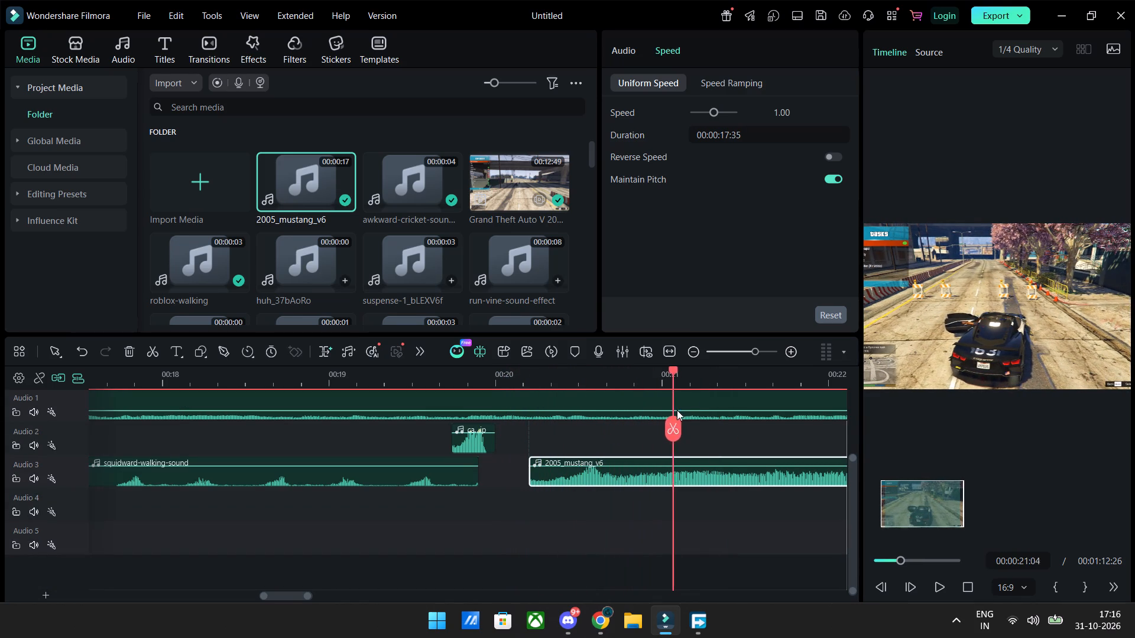
pyautogui.moveTo(677, 410); pyautogui.dragTo(773, 416)
pyautogui.moveTo(646, 475); pyautogui.dragTo(879, 480)
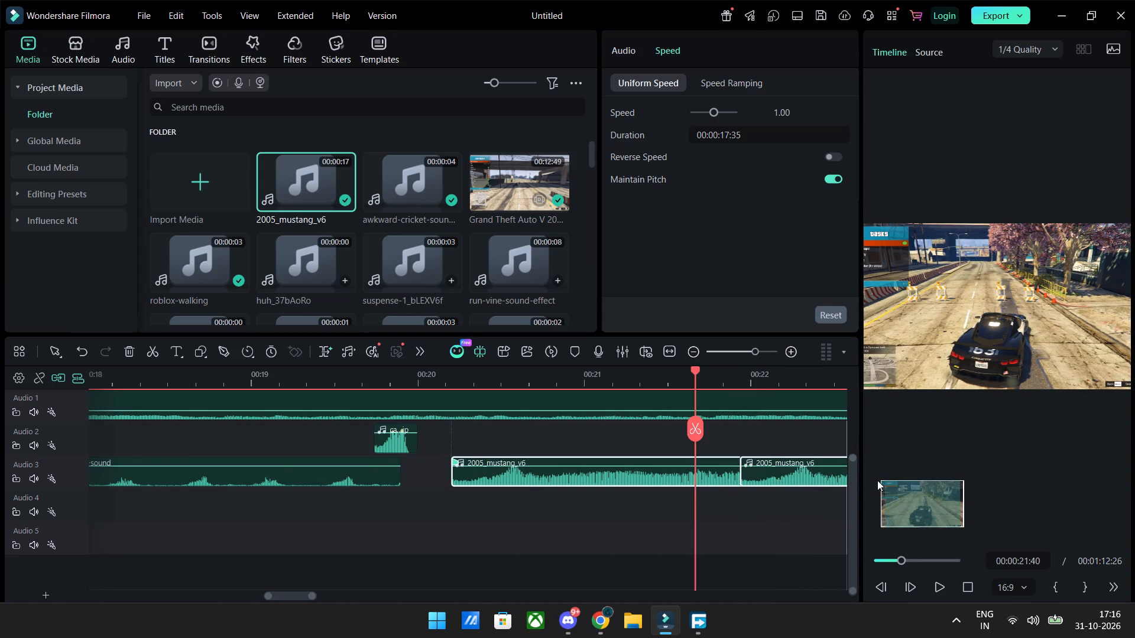
pyautogui.moveTo(579, 474); pyautogui.dragTo(812, 473)
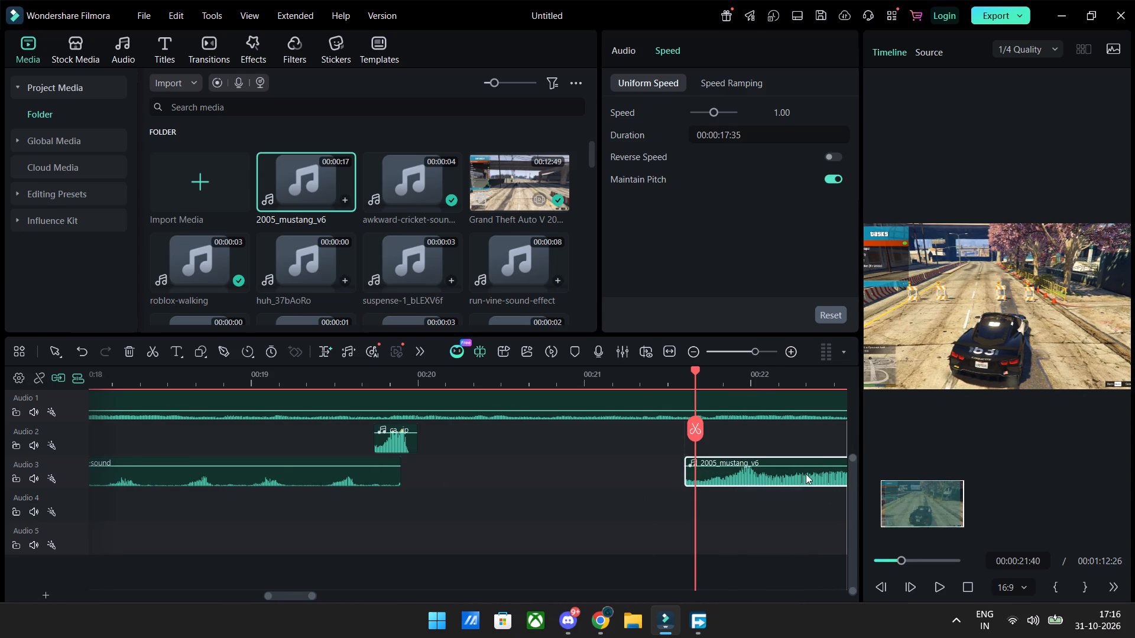
pyautogui.moveTo(736, 477); pyautogui.dragTo(751, 476)
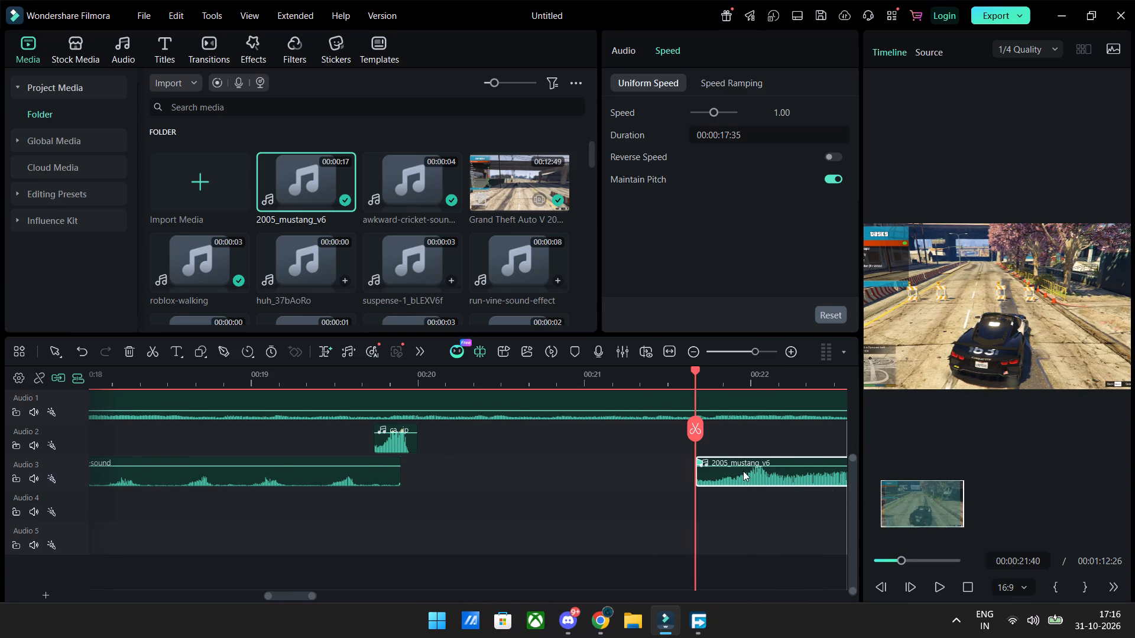
# Play the timeline from 00:00:21:40 to about 00:00:25:12 to check the mustang sound against the driving car.
pyautogui.press('space')
pyautogui.press('space')
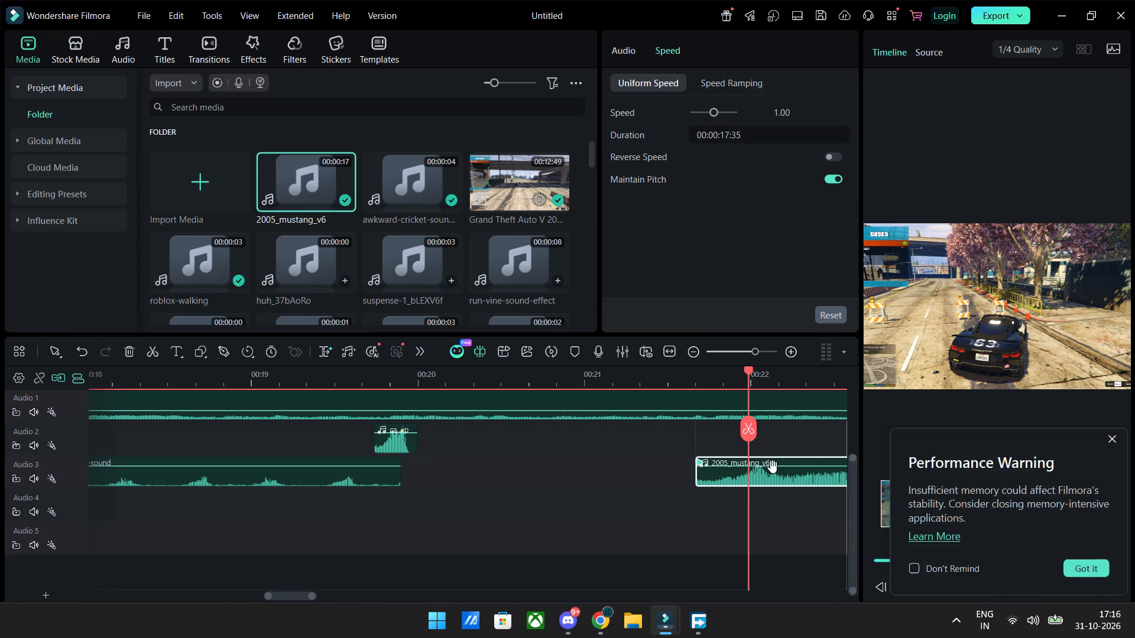
pyautogui.moveTo(773, 467); pyautogui.dragTo(774, 473)
pyautogui.press('space')
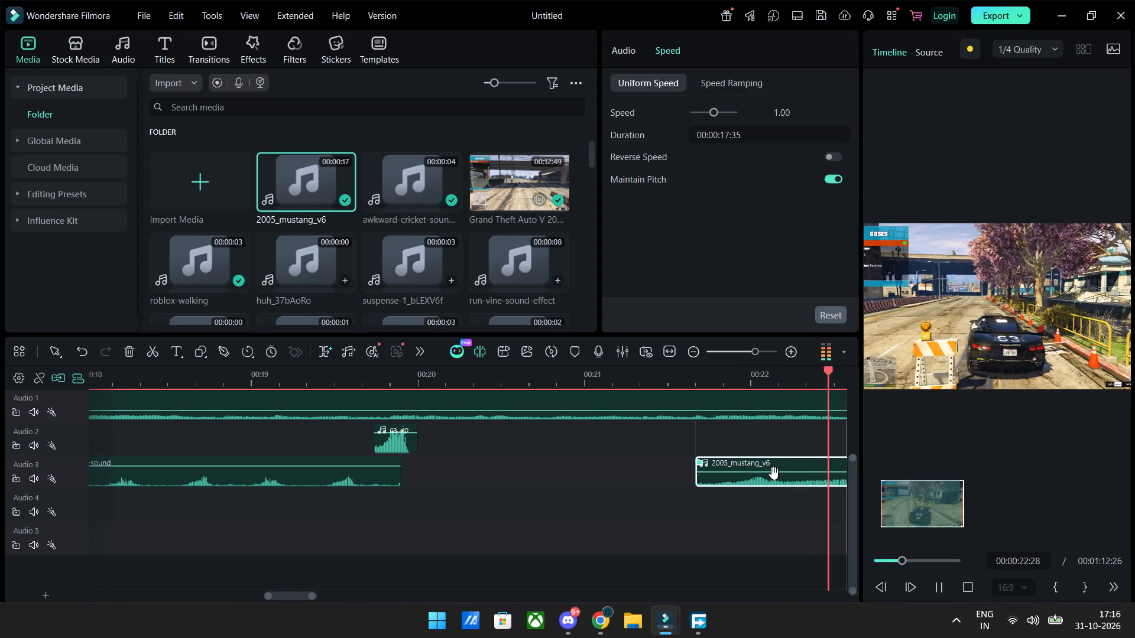
pyautogui.press('space')
pyautogui.press('space')
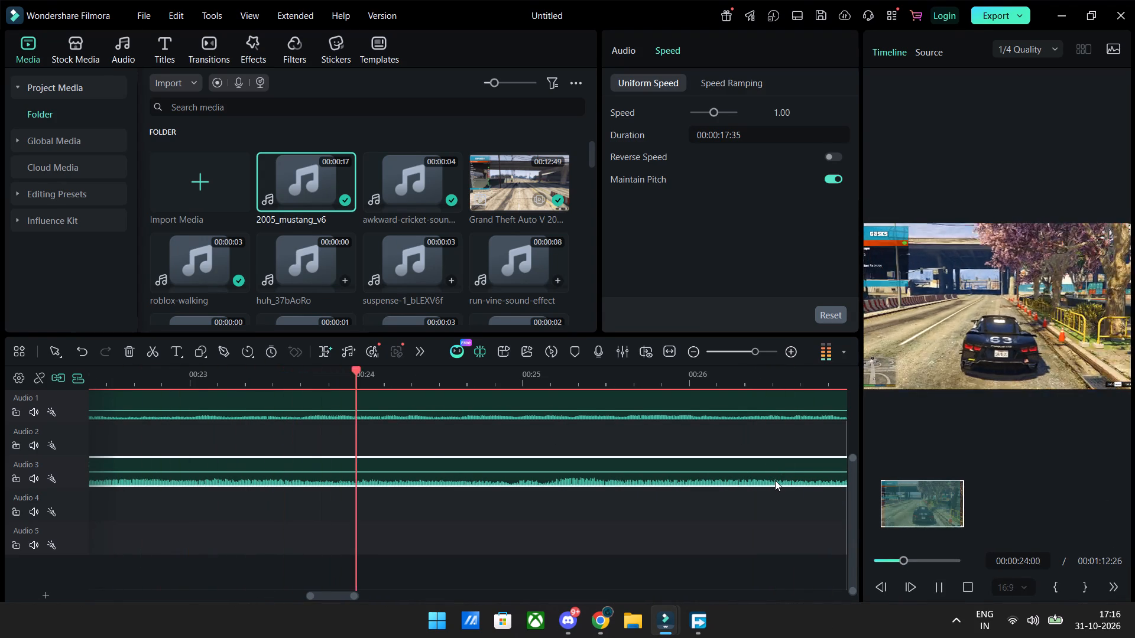
pyautogui.press('space')
pyautogui.click(692, 473)
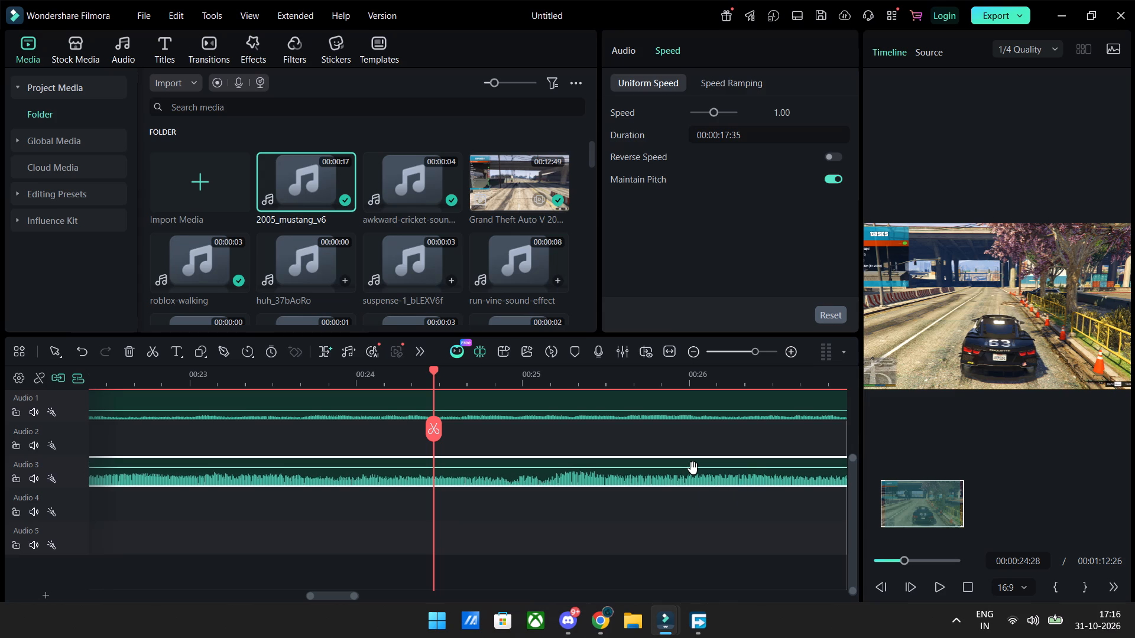
pyautogui.press('space')
pyautogui.press('space')
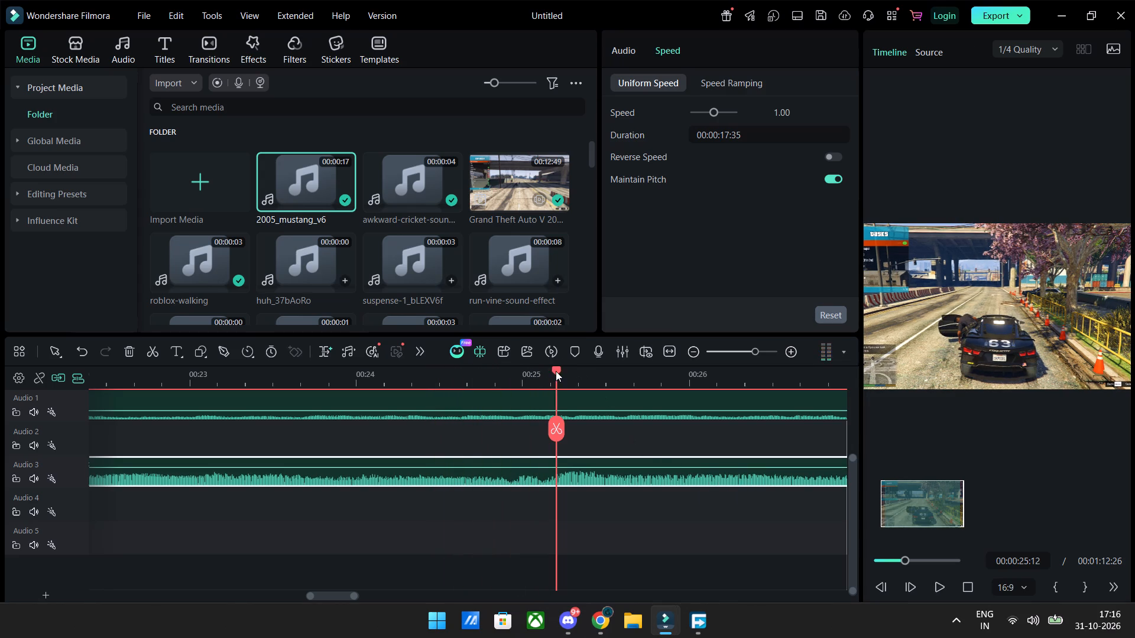
# Split the 2005_mustang_v6 clip at 00:00:24:14, where the car stops, and delete the part after the cut.
pyautogui.moveTo(555, 369); pyautogui.dragTo(484, 390)
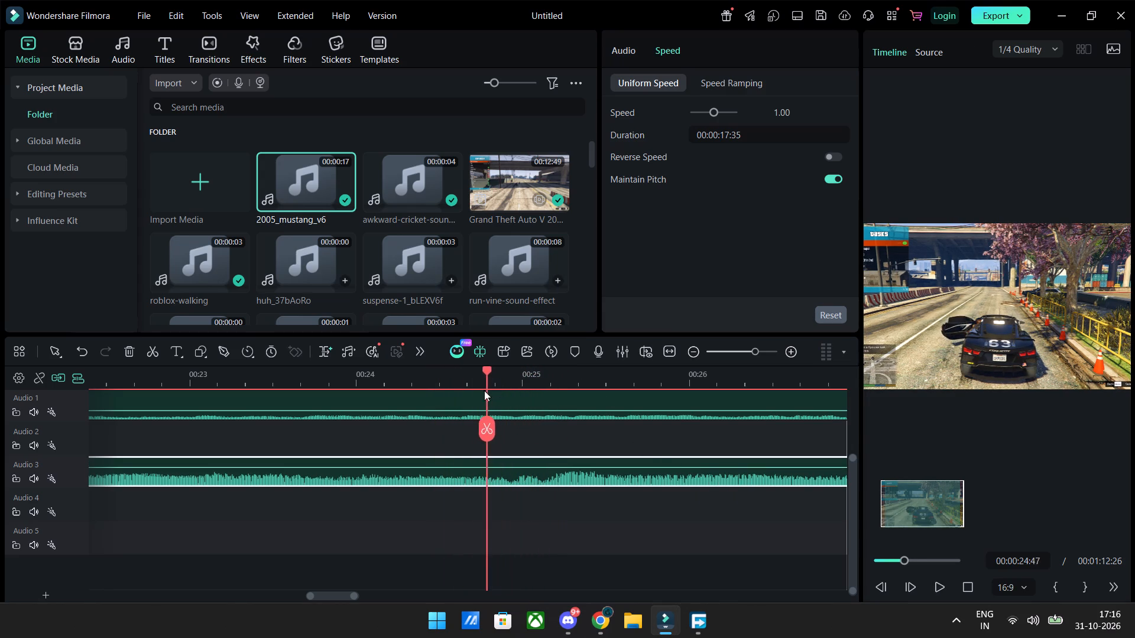
pyautogui.moveTo(484, 390); pyautogui.dragTo(356, 401)
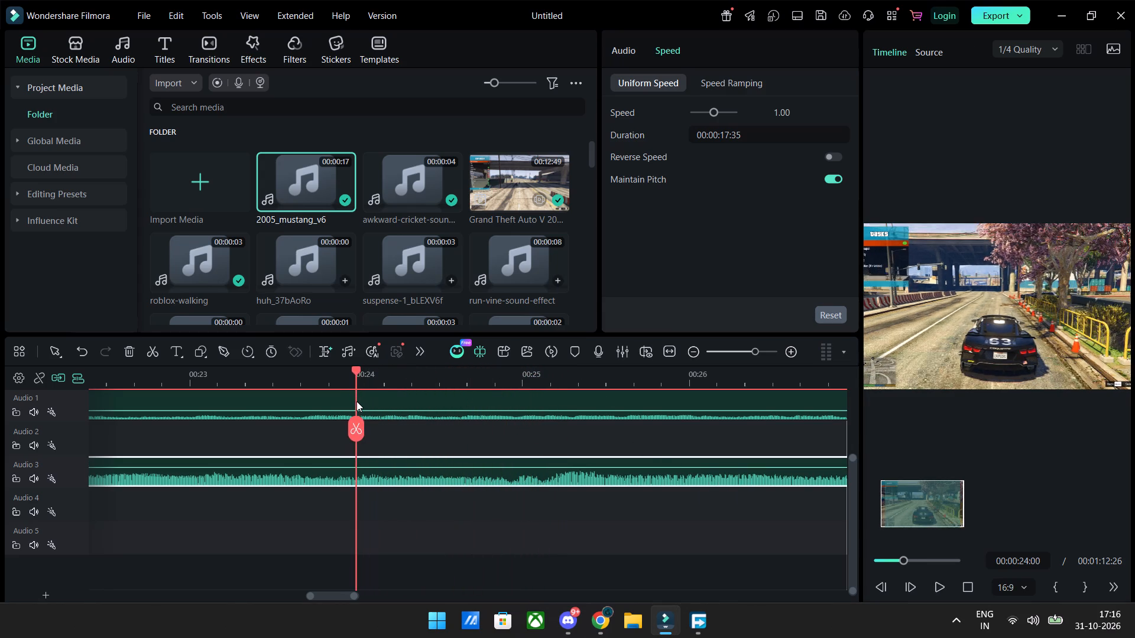
pyautogui.moveTo(356, 401); pyautogui.dragTo(395, 403)
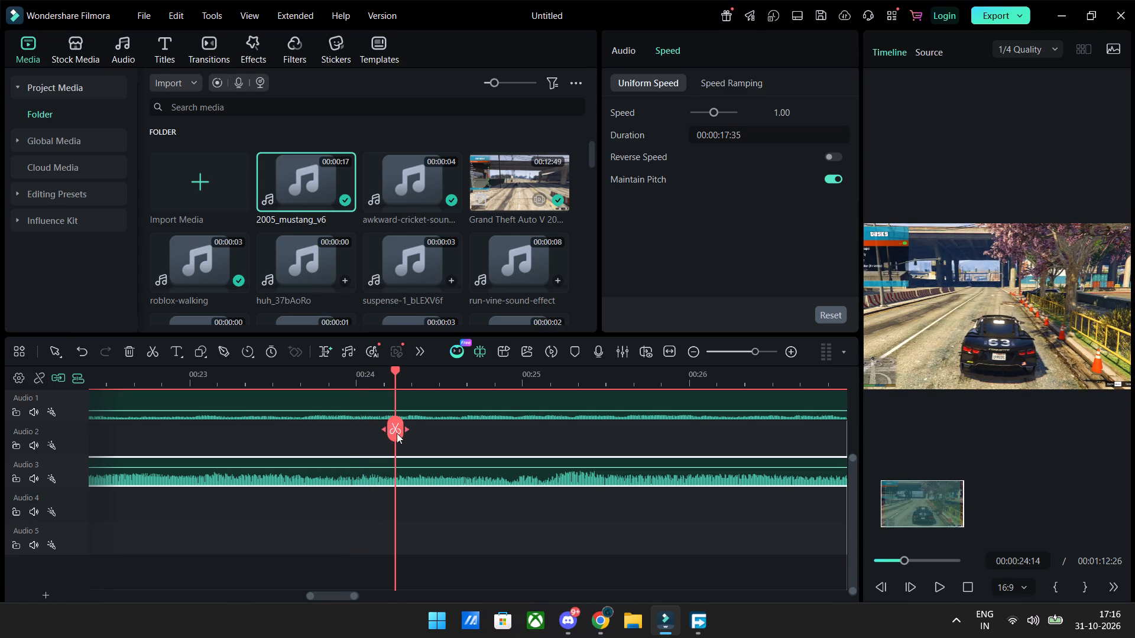
pyautogui.click(421, 483)
pyautogui.click(392, 426)
pyautogui.click(453, 471)
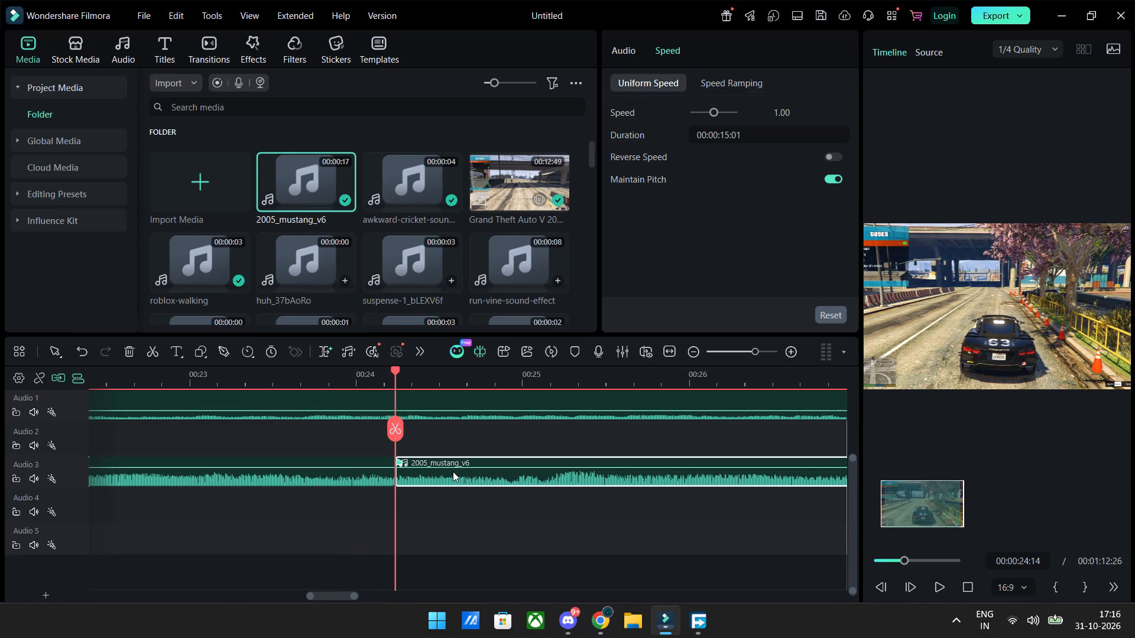
pyautogui.press('Delete')
# Copy the short cartoonslip clip on Audio 2 near 00:00:20 and paste it at 00:00:25:09.
pyautogui.keyDown('ctrl'); pyautogui.scroll(-13, 447, 473); pyautogui.keyUp('ctrl')
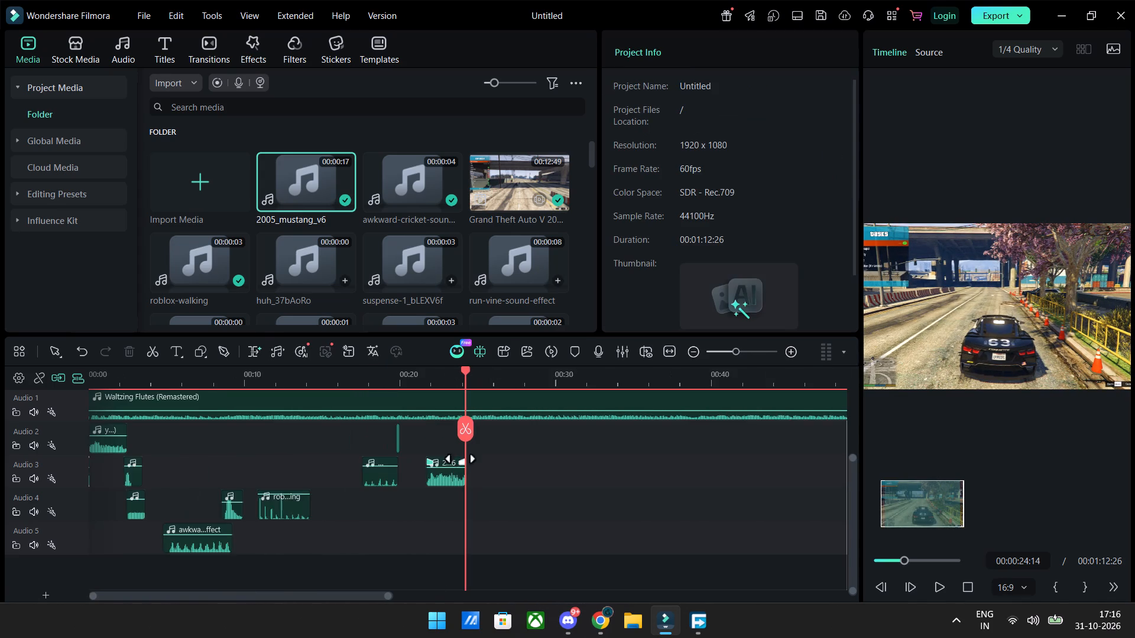
pyautogui.keyDown('ctrl'); pyautogui.scroll(-3, 461, 460); pyautogui.keyUp('ctrl')
pyautogui.press('space')
pyautogui.press('space')
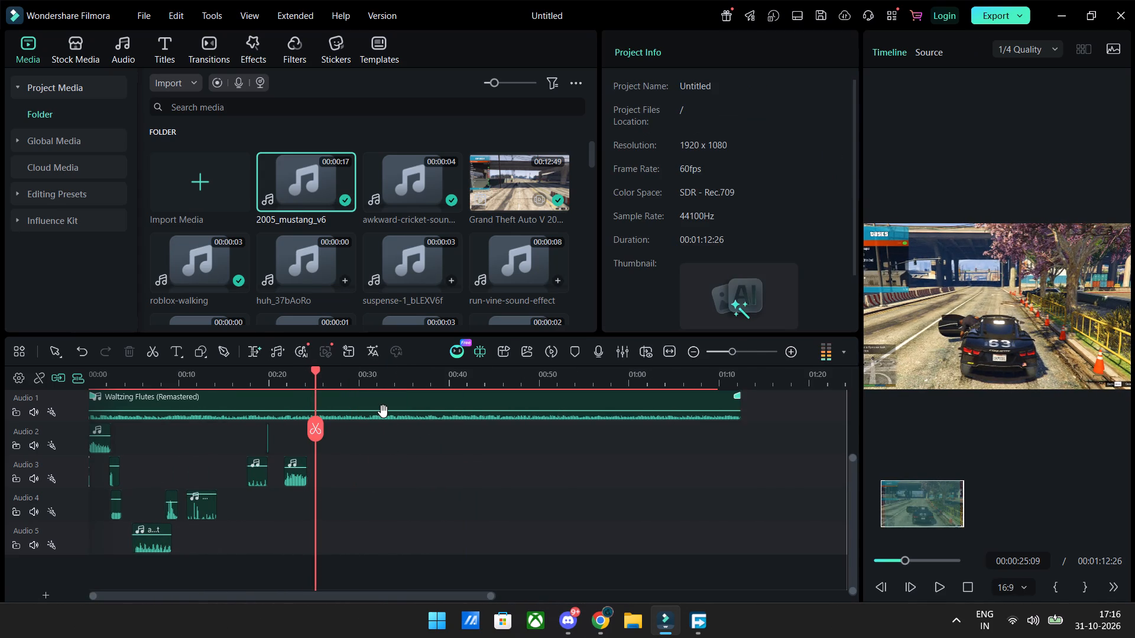
pyautogui.click(345, 108)
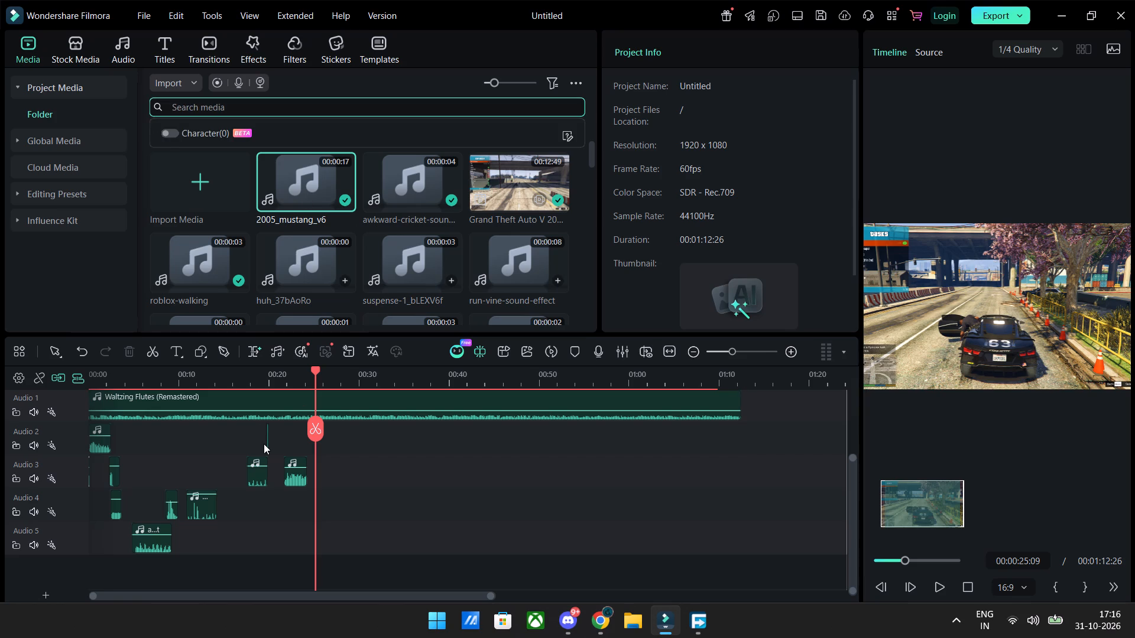
pyautogui.tripleClick(265, 443)
pyautogui.click(267, 443)
pyautogui.moveTo(270, 444); pyautogui.dragTo(265, 444)
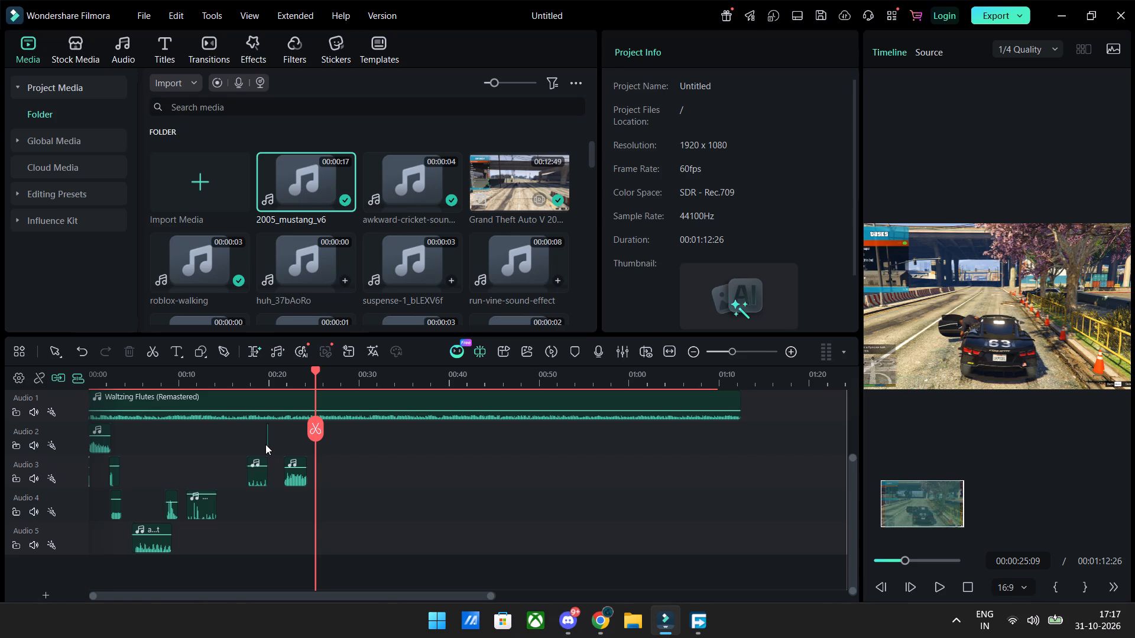
pyautogui.moveTo(265, 444); pyautogui.dragTo(262, 444)
pyautogui.moveTo(283, 445); pyautogui.dragTo(256, 442)
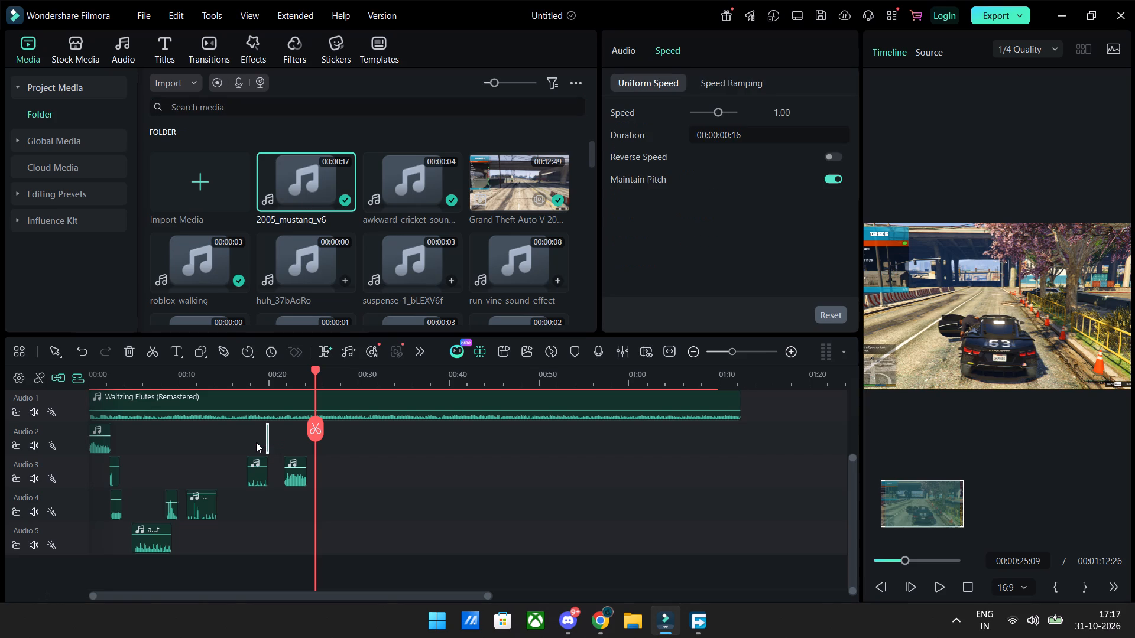
pyautogui.hotkey('ctrl', 'c')
pyautogui.hotkey('ctrl', 'v')
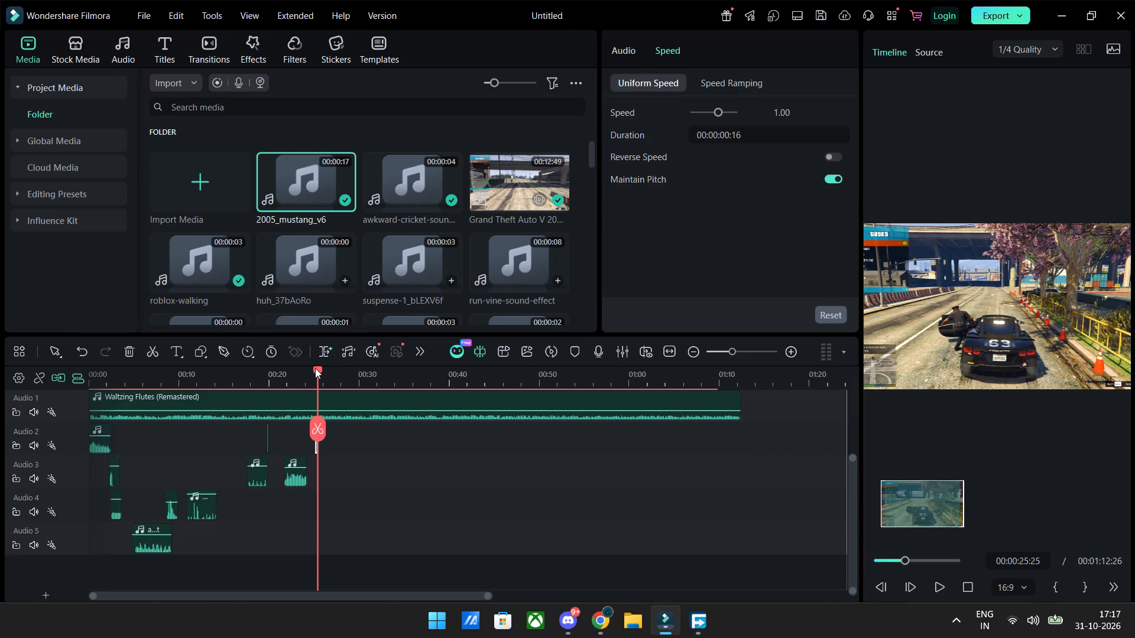
# Move the pasted cartoonslip clip on Audio 2 earlier to about 00:00:24:30, checking its timing against the car door opening.
pyautogui.moveTo(315, 369); pyautogui.dragTo(309, 374)
pyautogui.press('space')
pyautogui.press('space')
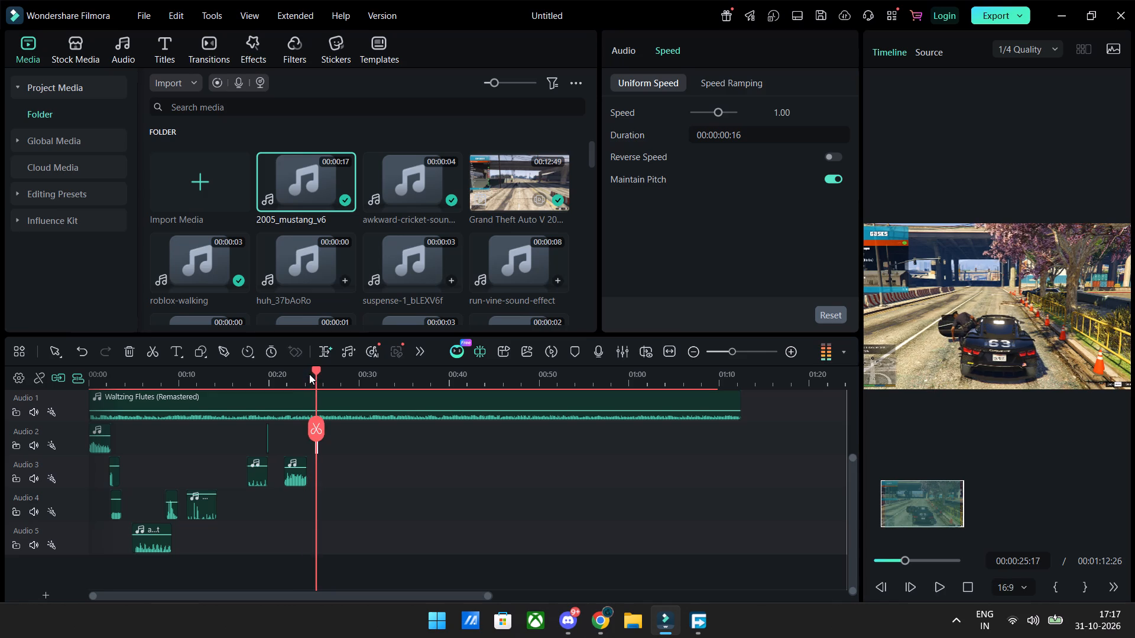
pyautogui.keyDown('ctrl'); pyautogui.scroll(19, 462, 454); pyautogui.keyUp('ctrl')
pyautogui.moveTo(464, 370); pyautogui.dragTo(271, 399)
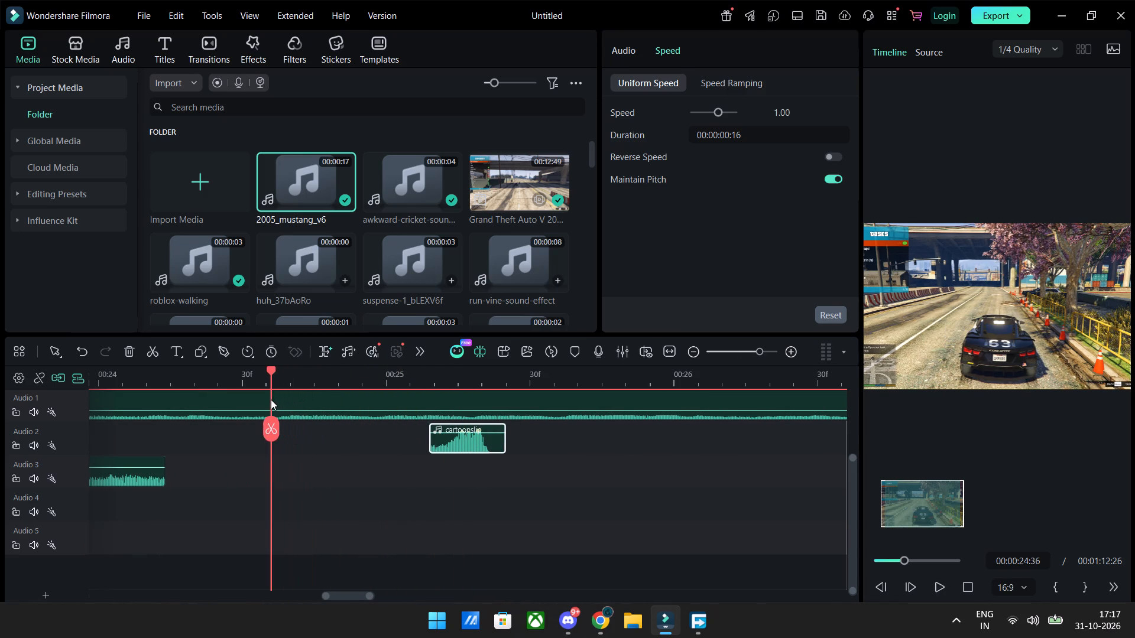
pyautogui.moveTo(271, 399); pyautogui.dragTo(271, 399)
pyautogui.moveTo(444, 448); pyautogui.dragTo(248, 450)
pyautogui.click(197, 383)
pyautogui.press('space')
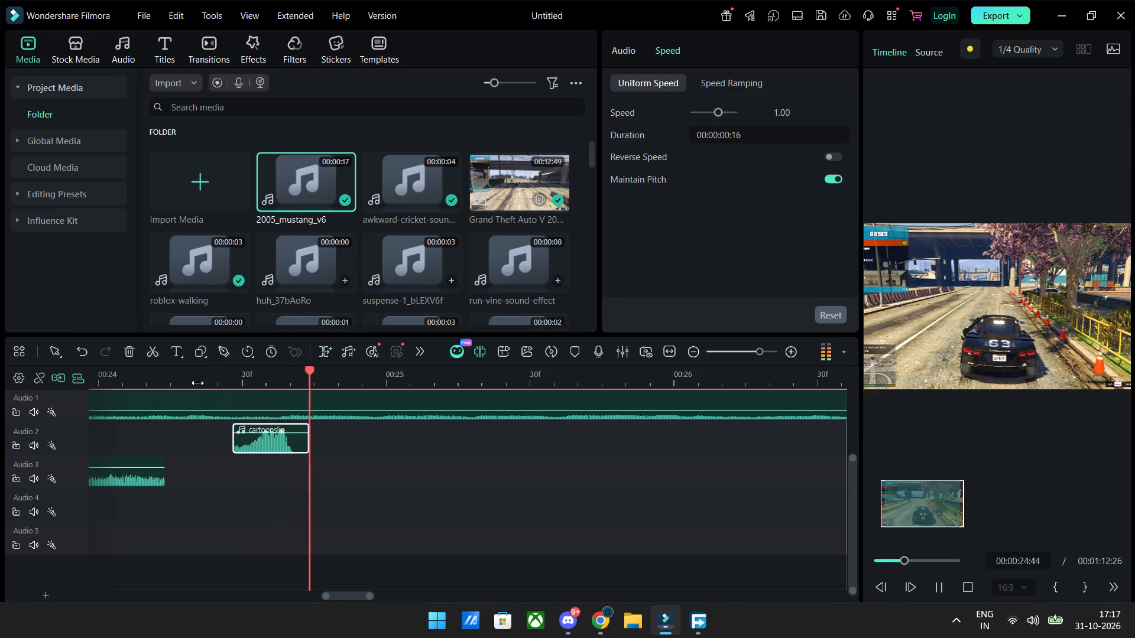
pyautogui.press('space')
pyautogui.moveTo(255, 445); pyautogui.dragTo(265, 444)
pyautogui.click(239, 383)
pyautogui.press('space')
pyautogui.press('space')
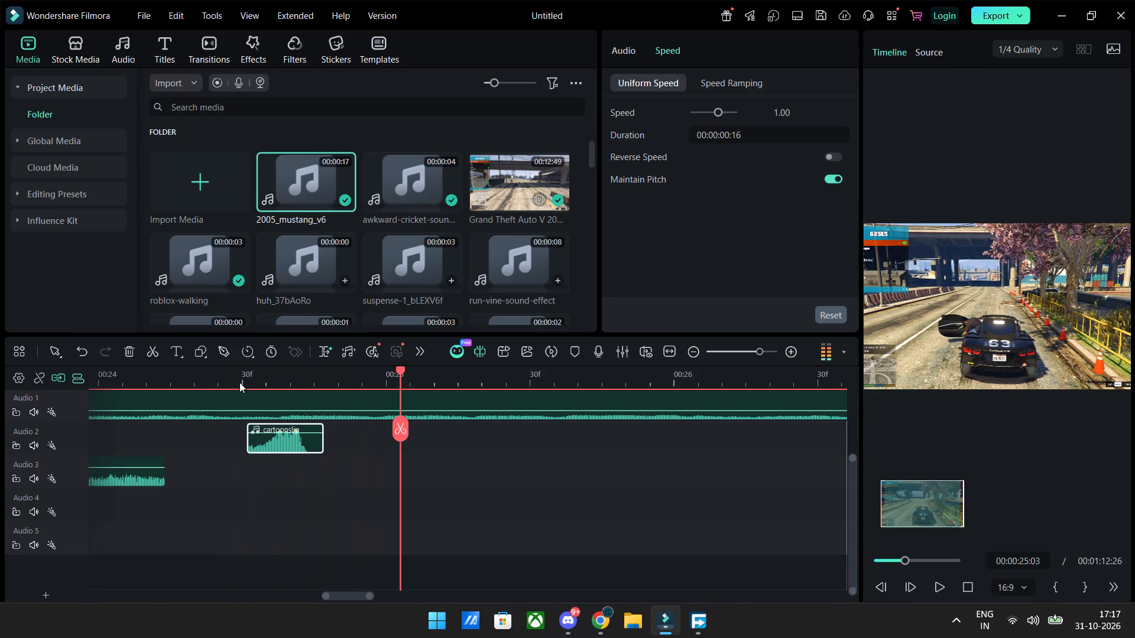
# Search the project media for "run" and place the cartoon-running-sound-effect clip on Audio 3 at about 00:00:30:10.
pyautogui.press('space')
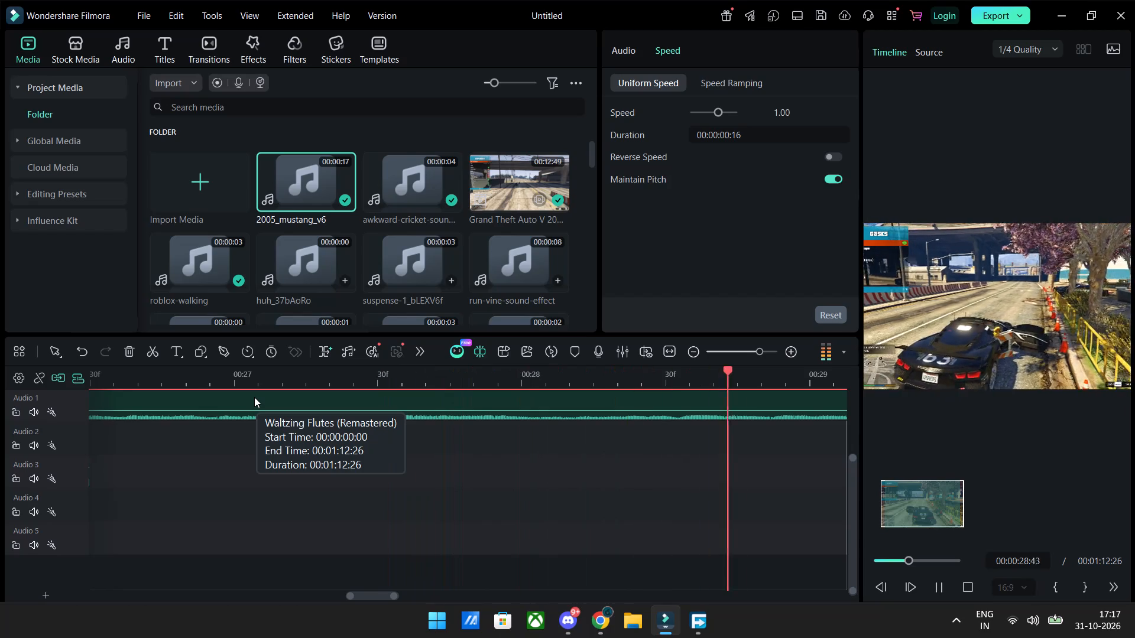
pyautogui.press('space')
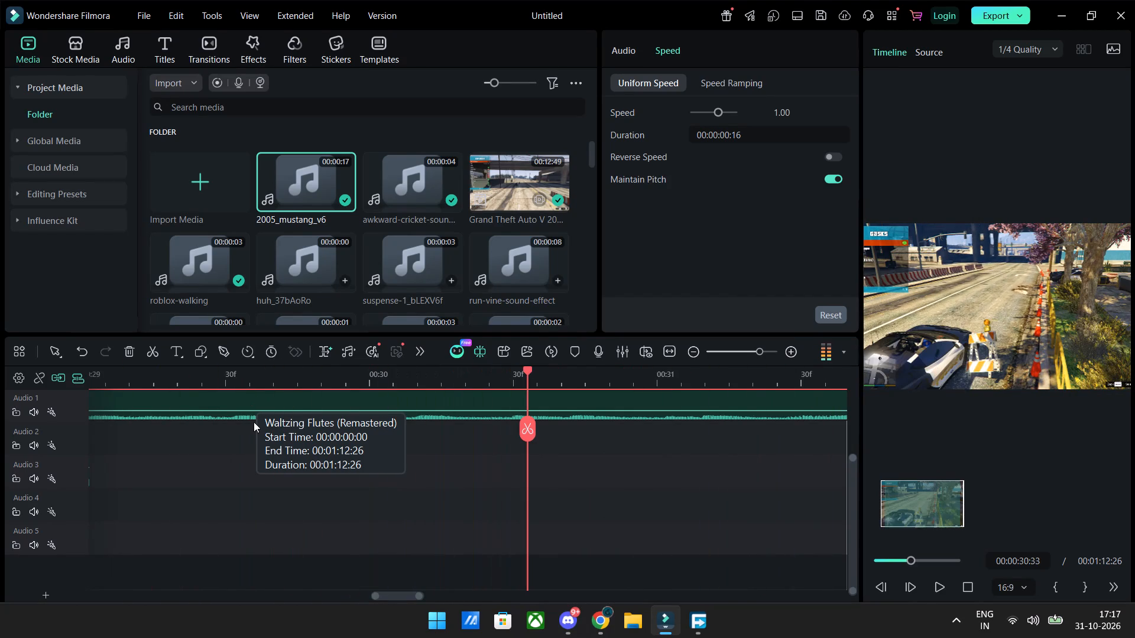
pyautogui.click(499, 516)
pyautogui.click(394, 128)
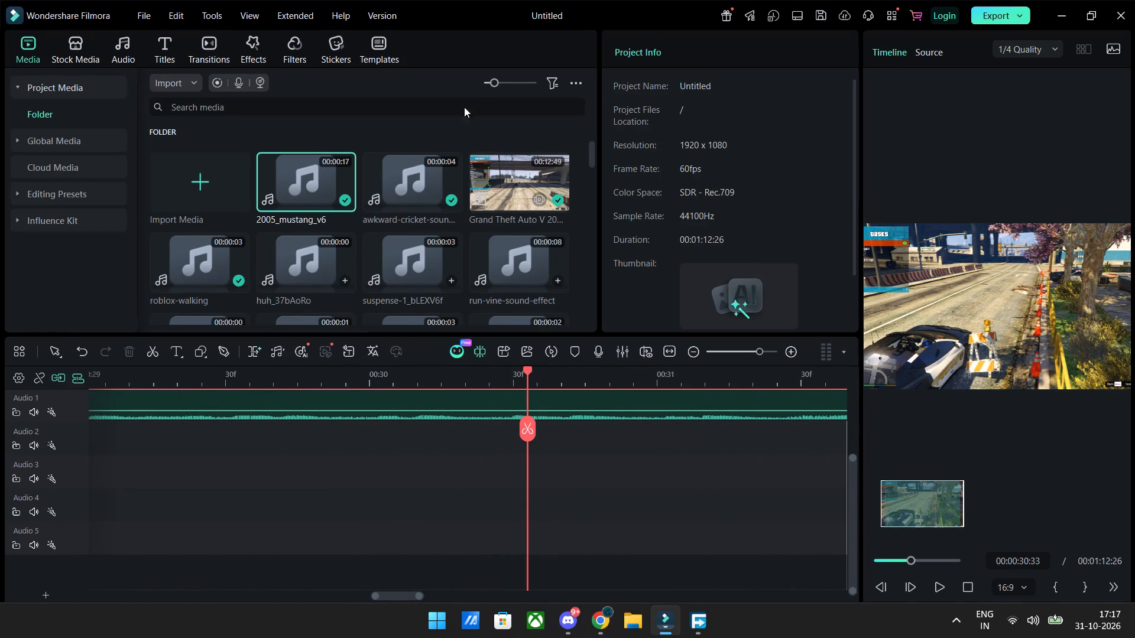
pyautogui.click(475, 97)
pyautogui.click(477, 108)
pyautogui.write('run')
pyautogui.press('Return')
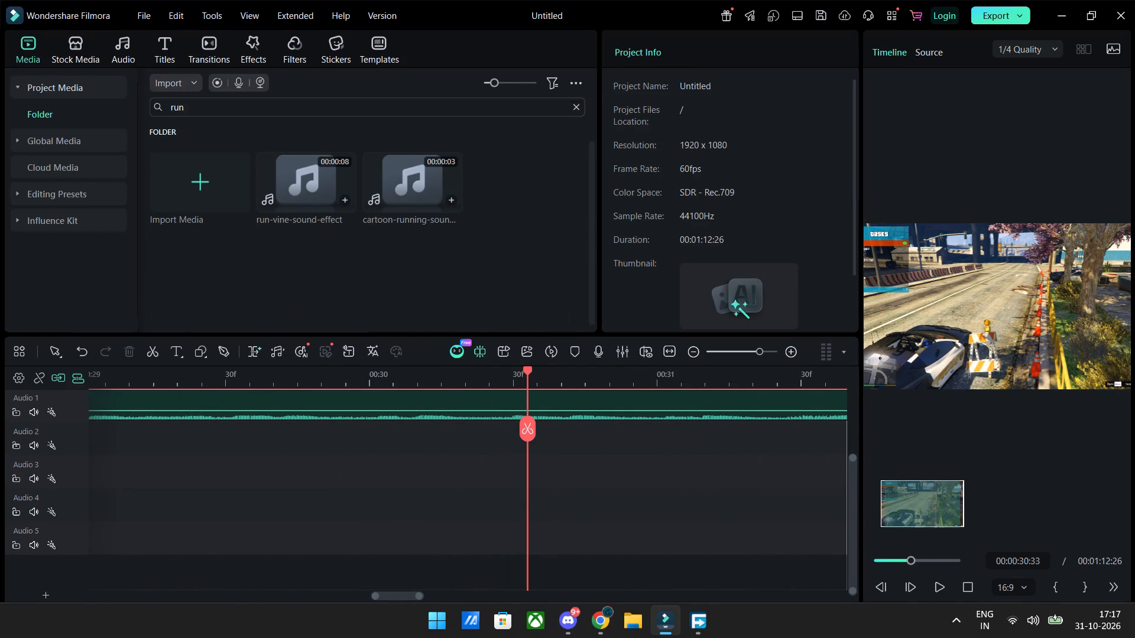
pyautogui.click(381, 200)
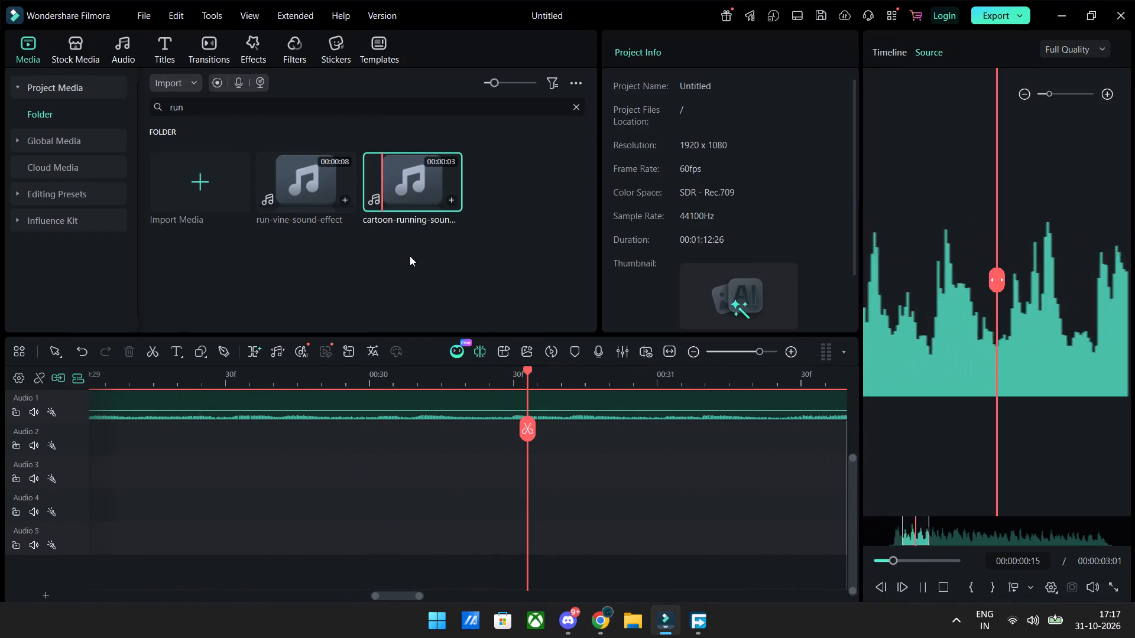
pyautogui.moveTo(418, 187); pyautogui.dragTo(426, 469)
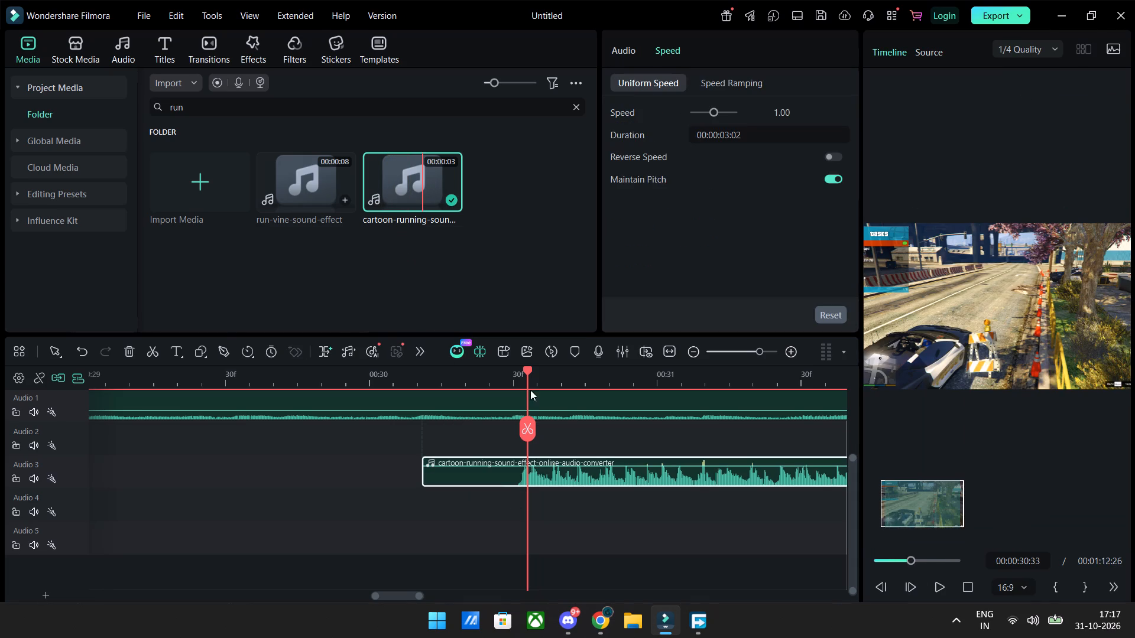
# Split the cartoon-running-sound-effect clip on Audio 3 at 00:00:31:45 and delete the part after the cut.
pyautogui.press('space')
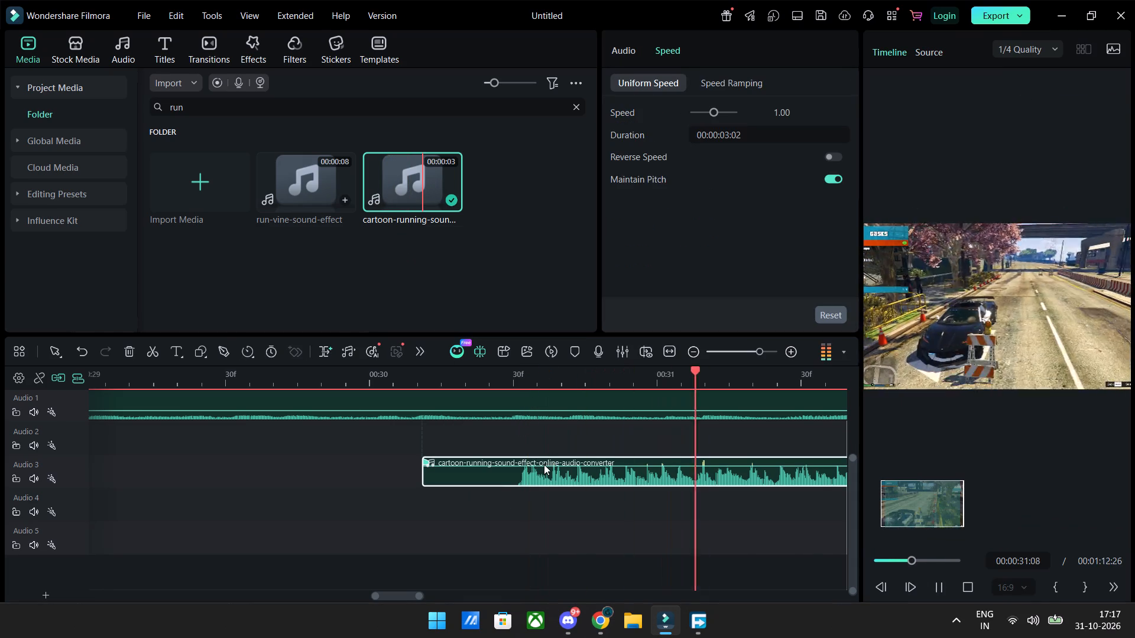
pyautogui.press('space')
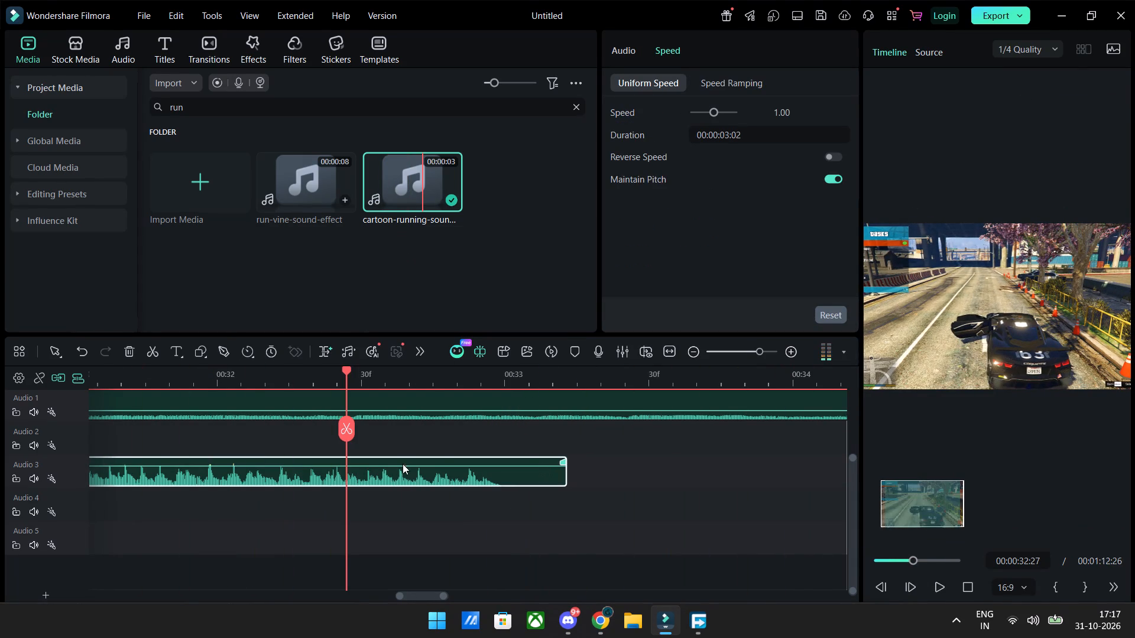
pyautogui.moveTo(348, 369); pyautogui.dragTo(242, 386)
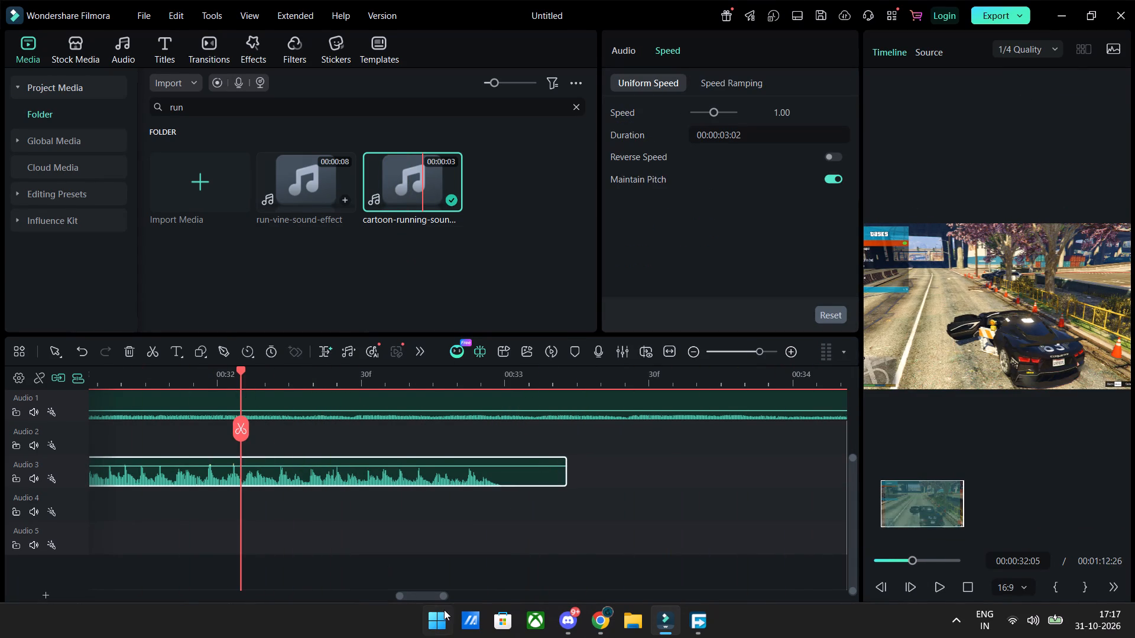
pyautogui.moveTo(429, 593); pyautogui.dragTo(391, 594)
pyautogui.moveTo(391, 595); pyautogui.dragTo(407, 597)
pyautogui.moveTo(404, 594); pyautogui.dragTo(415, 600)
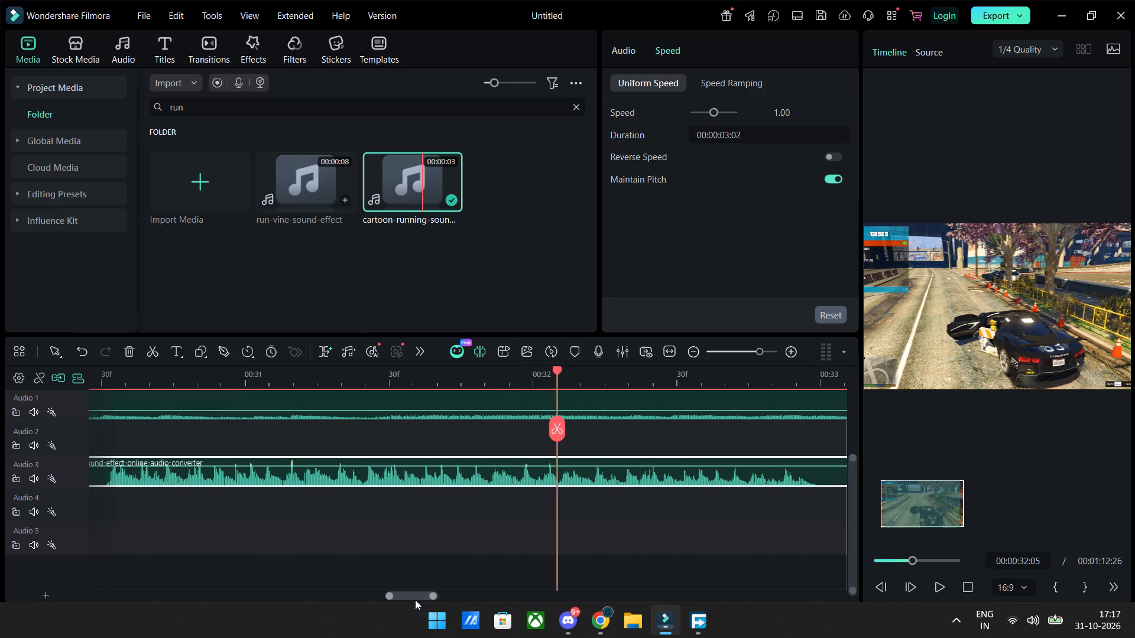
pyautogui.moveTo(415, 600); pyautogui.dragTo(416, 600)
pyautogui.moveTo(538, 371); pyautogui.dragTo(511, 382)
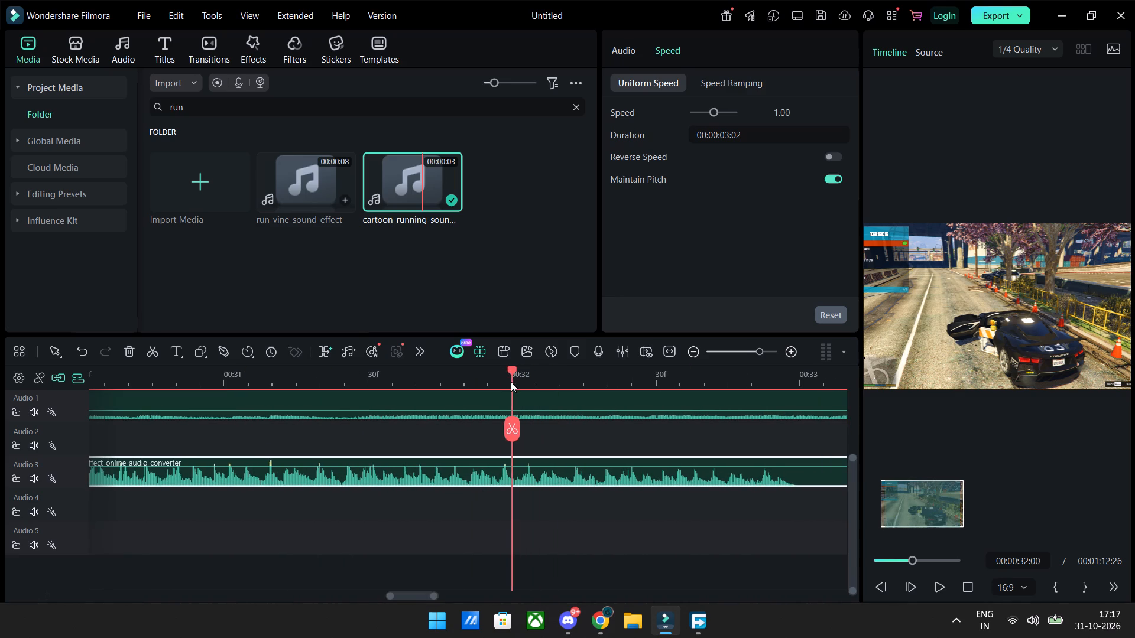
pyautogui.moveTo(511, 382); pyautogui.dragTo(414, 395)
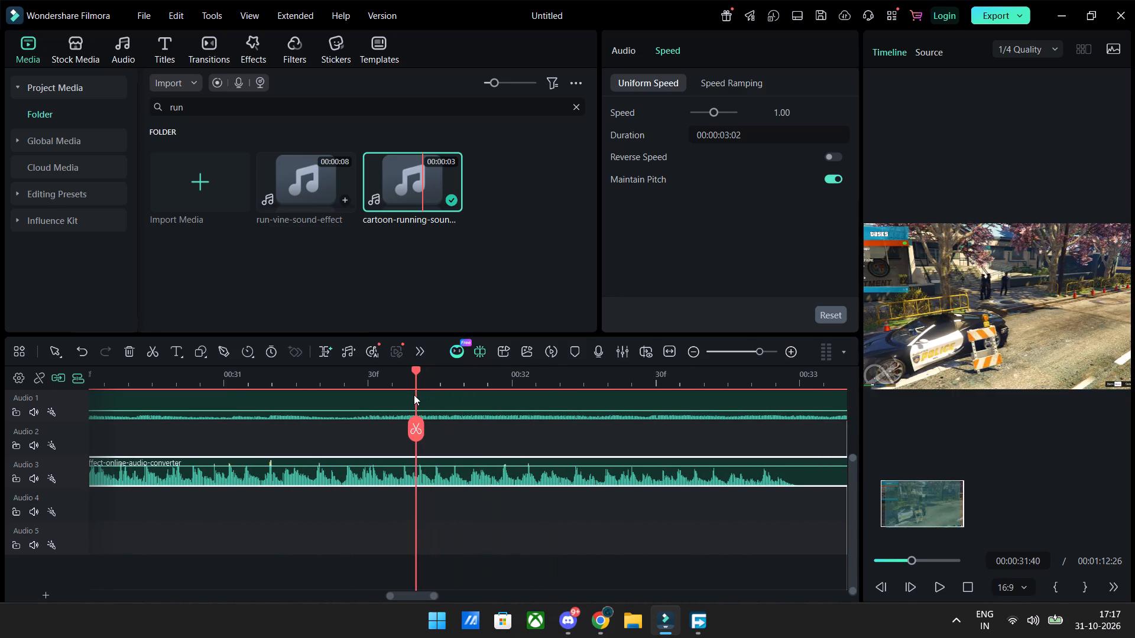
pyautogui.moveTo(414, 395); pyautogui.dragTo(441, 398)
pyautogui.click(447, 434)
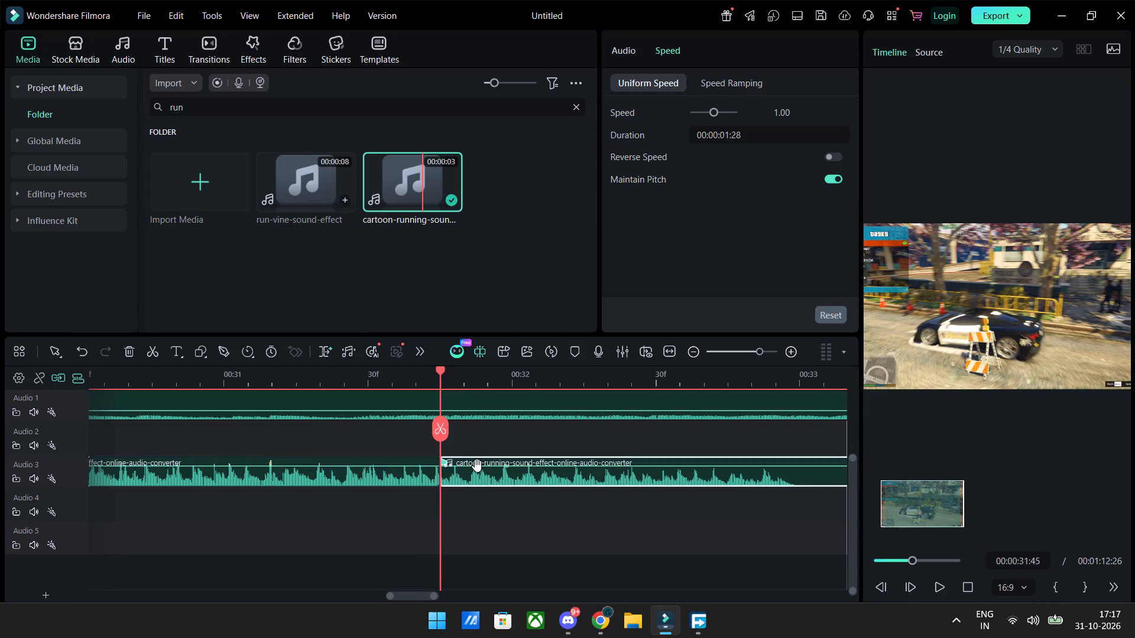
pyautogui.press('BackSpace')
# Play the timeline from 00:00:30:45 to about 00:00:39:16, and review the driving footage around 00:00:37 again in short stretches.
pyautogui.click(155, 373)
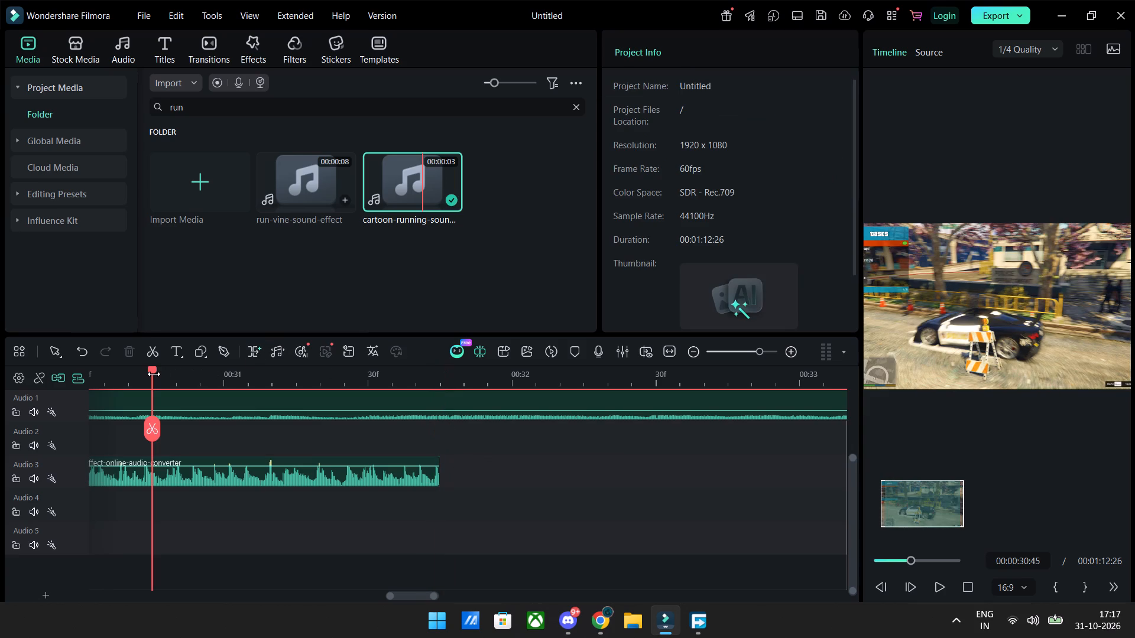
pyautogui.press('space')
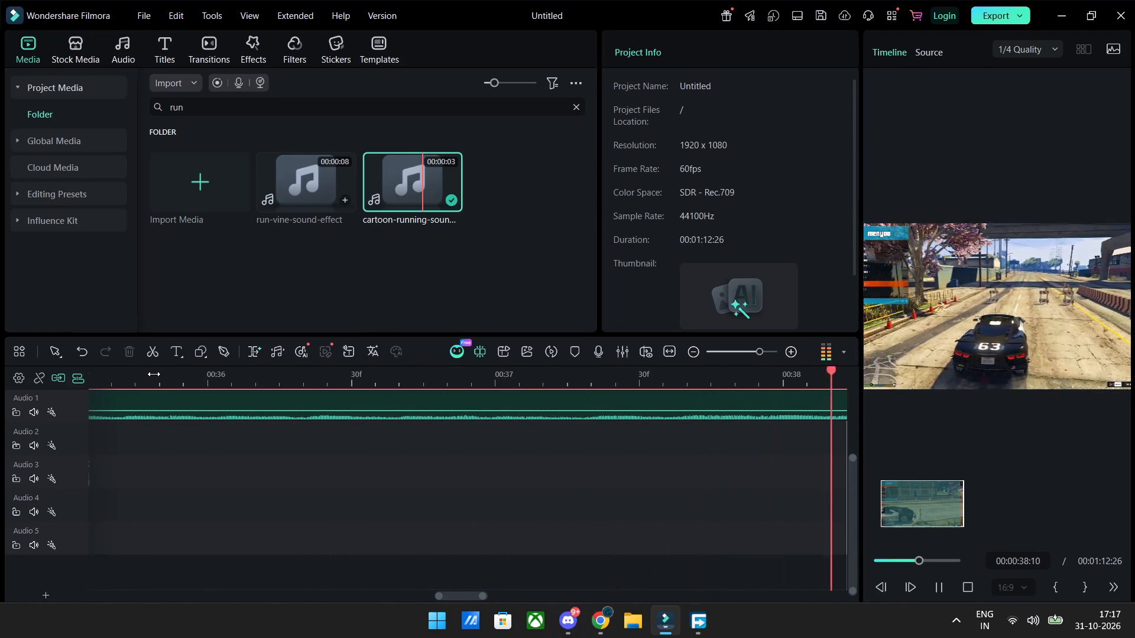
pyautogui.press('space')
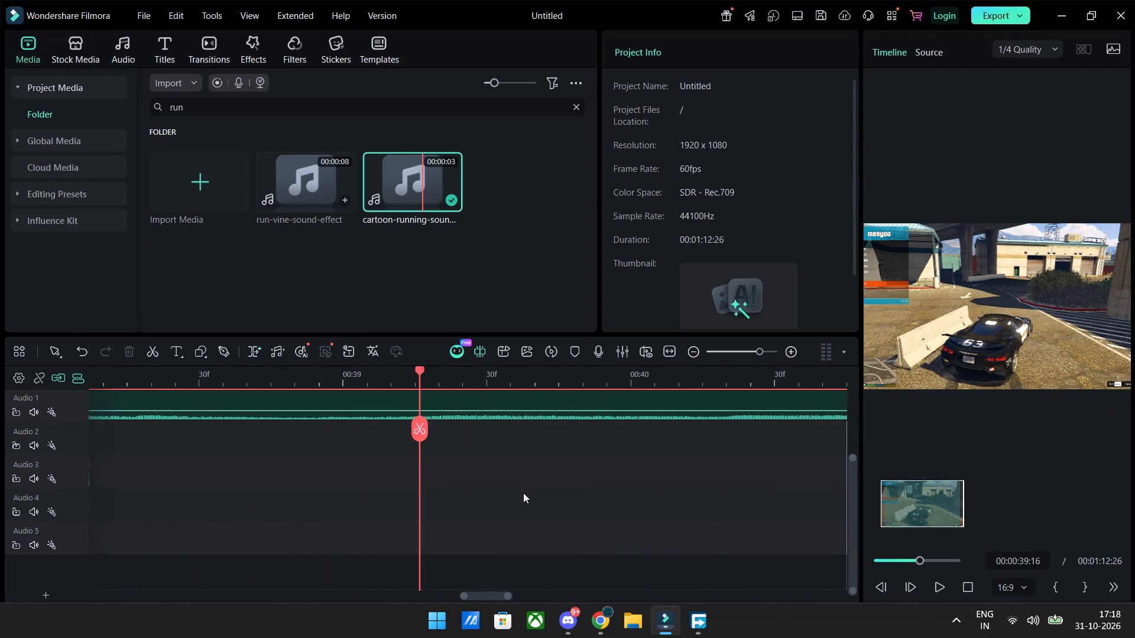
pyautogui.scroll(2, 364, 490)
pyautogui.scroll(-2, 380, 503)
pyautogui.scroll(3, 380, 503)
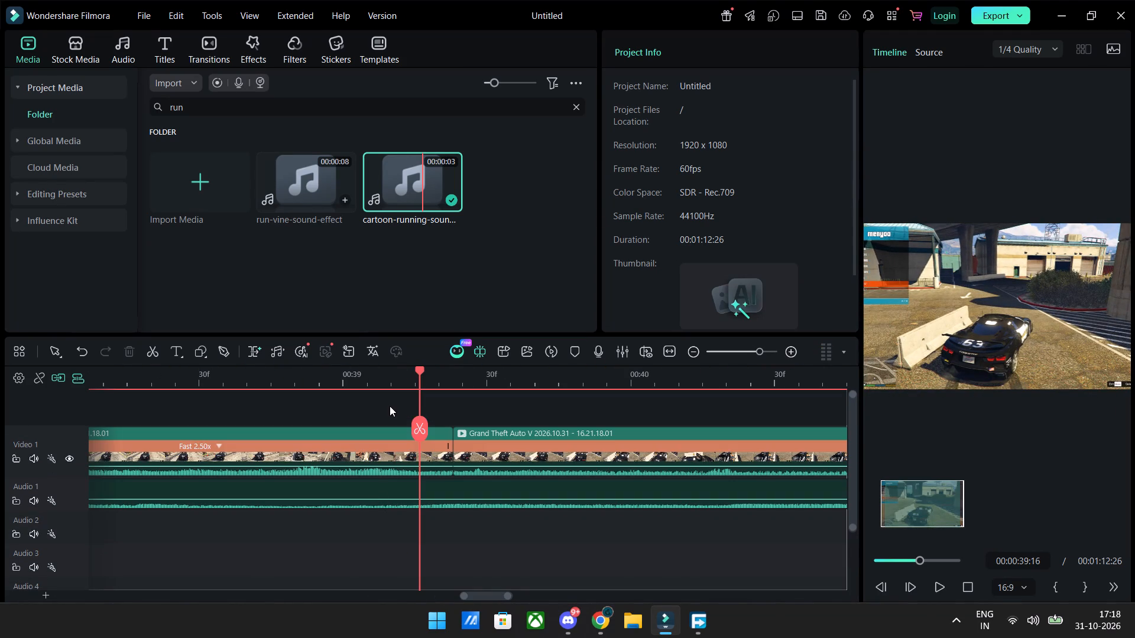
pyautogui.moveTo(416, 373); pyautogui.dragTo(176, 383)
pyautogui.keyDown('ctrl'); pyautogui.scroll(-3, 280, 498); pyautogui.keyUp('ctrl')
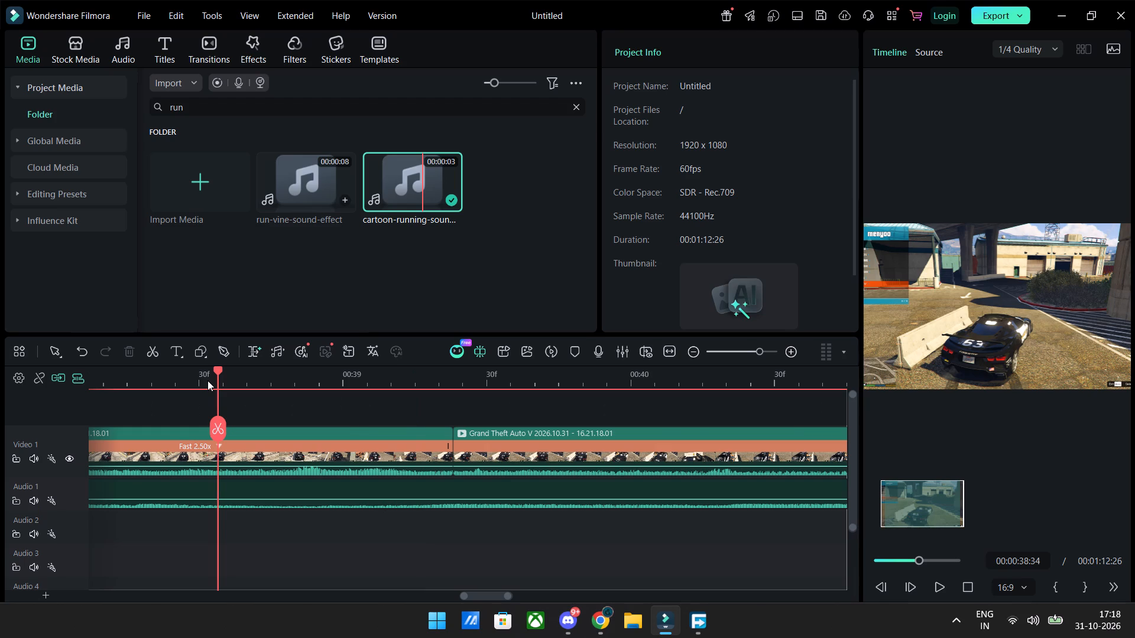
pyautogui.keyDown('ctrl'); pyautogui.scroll(-2, 207, 380); pyautogui.keyUp('ctrl')
pyautogui.keyDown('ctrl'); pyautogui.scroll(-1, 277, 497); pyautogui.keyUp('ctrl')
pyautogui.moveTo(466, 369); pyautogui.dragTo(450, 394)
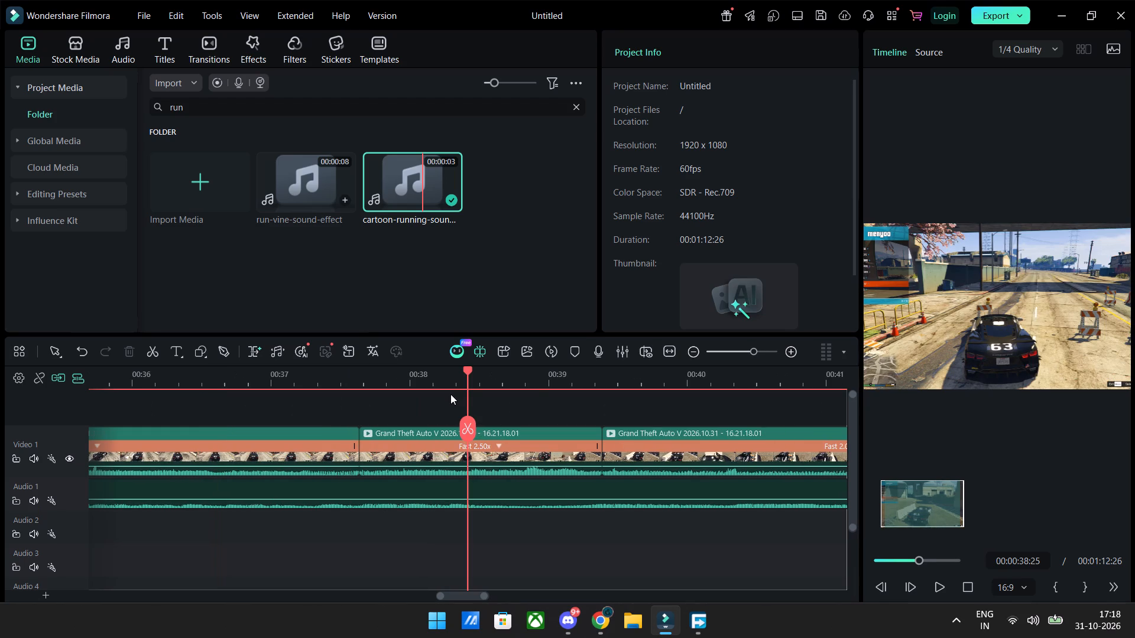
pyautogui.moveTo(450, 394); pyautogui.dragTo(205, 379)
pyautogui.press('space')
pyautogui.press('space')
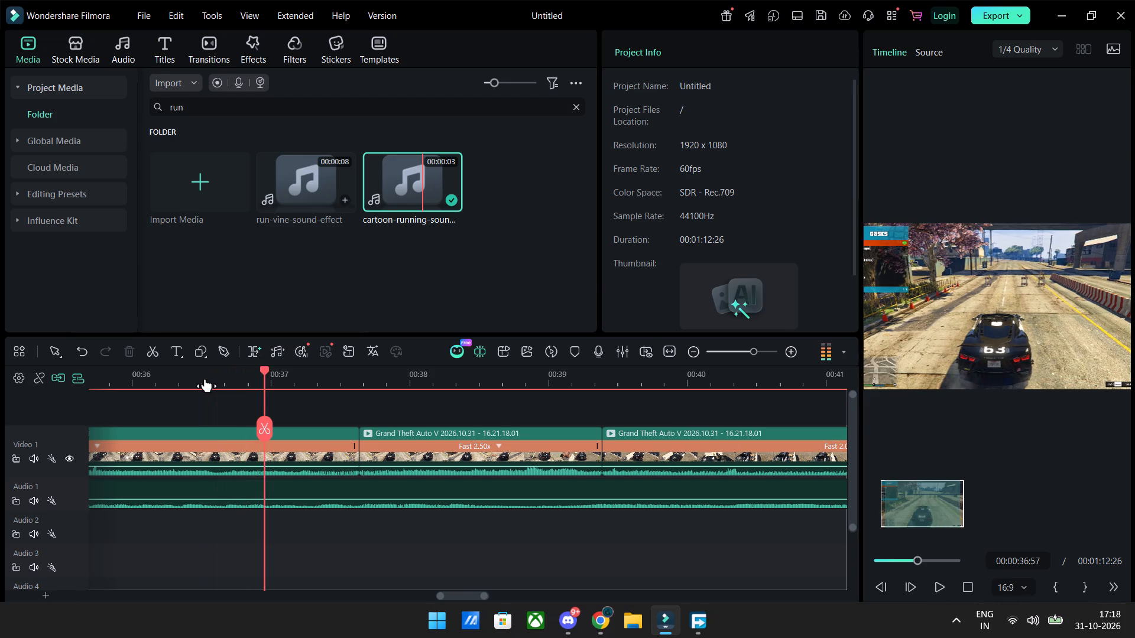
pyautogui.press('space')
pyautogui.press('space')
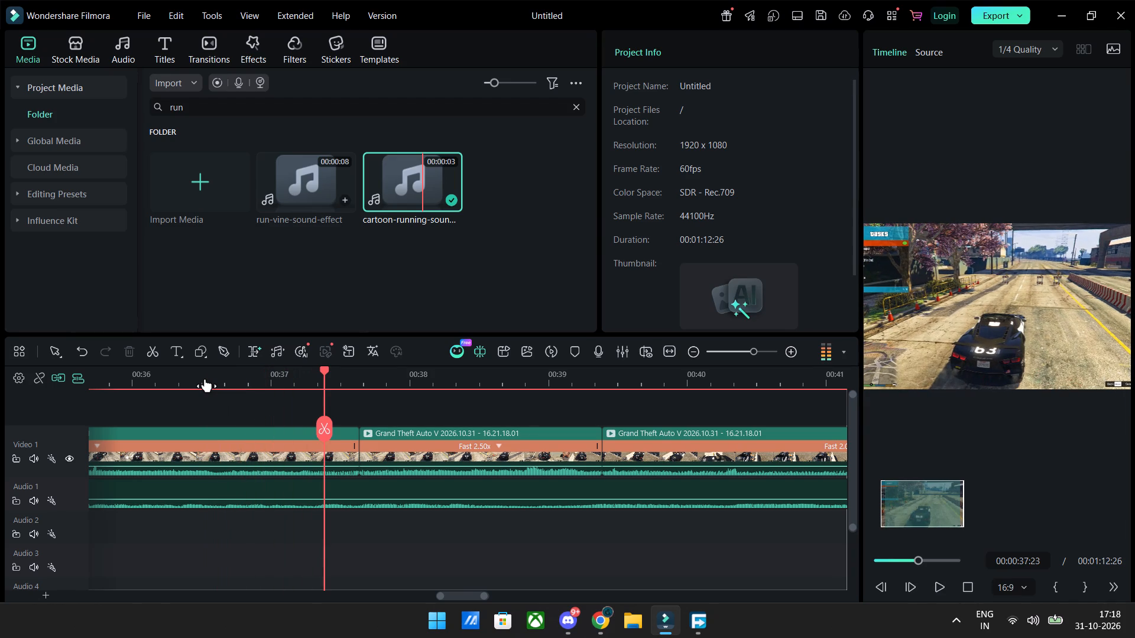
# Step frame by frame through the driving footage between 00:00:37:00 and 00:00:37:23 to locate the cut point at 00:00:37:14.
pyautogui.keyDown('ctrl'); pyautogui.scroll(13, 354, 427); pyautogui.keyUp('ctrl')
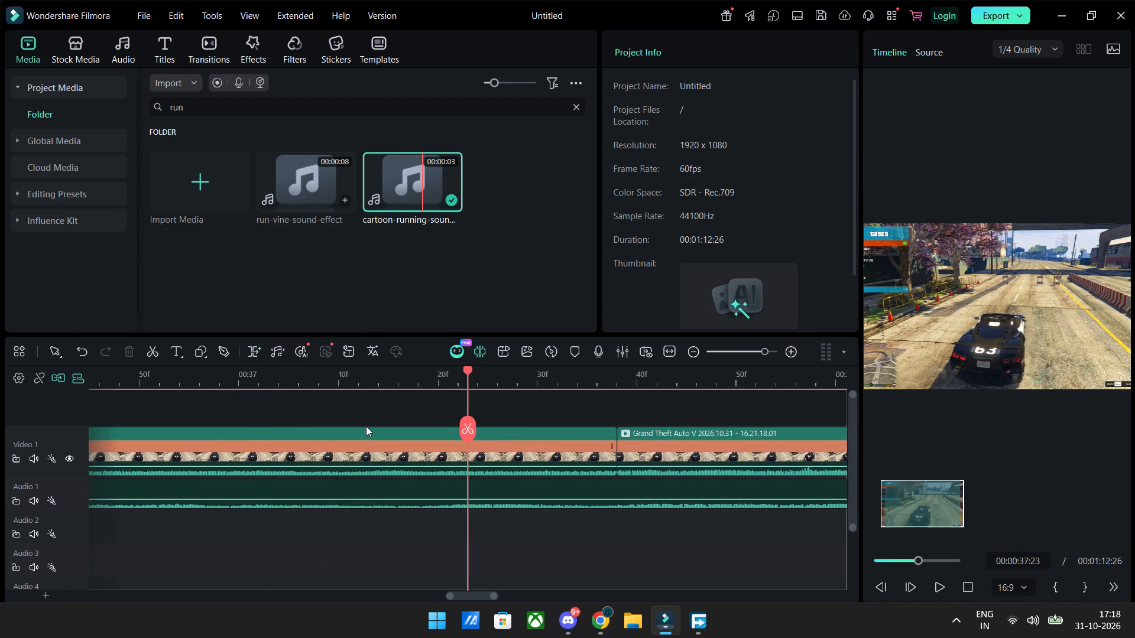
pyautogui.keyDown('ctrl'); pyautogui.scroll(3, 366, 426); pyautogui.keyUp('ctrl')
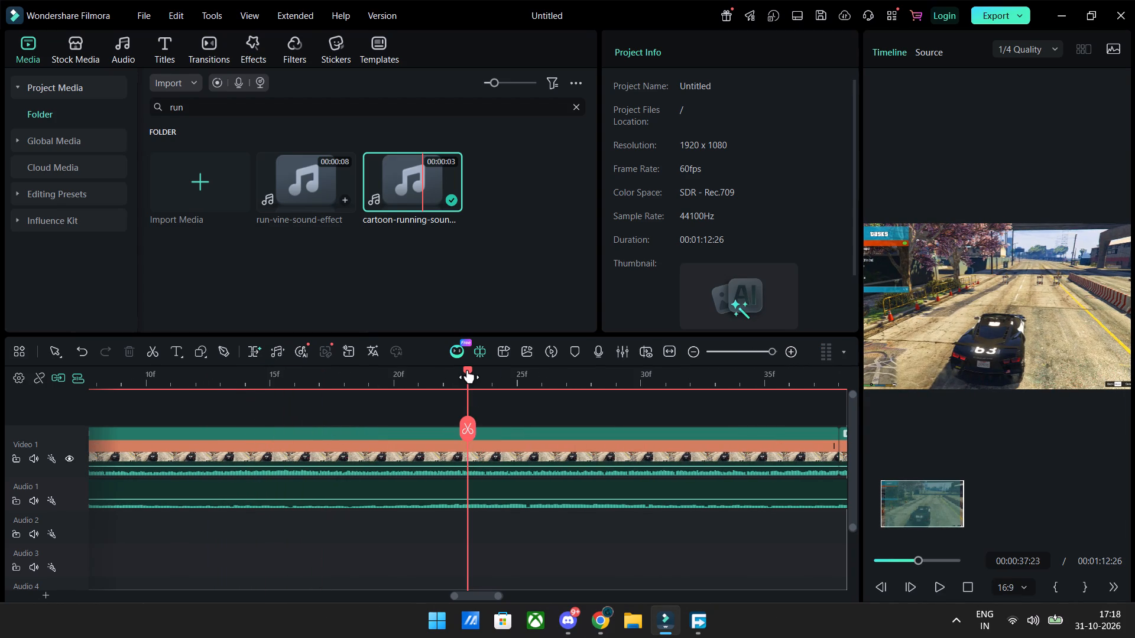
pyautogui.press('Right')
pyautogui.press('Right')
pyautogui.press('Left')
pyautogui.press('Left')
pyautogui.press('Left')
pyautogui.press('Left')
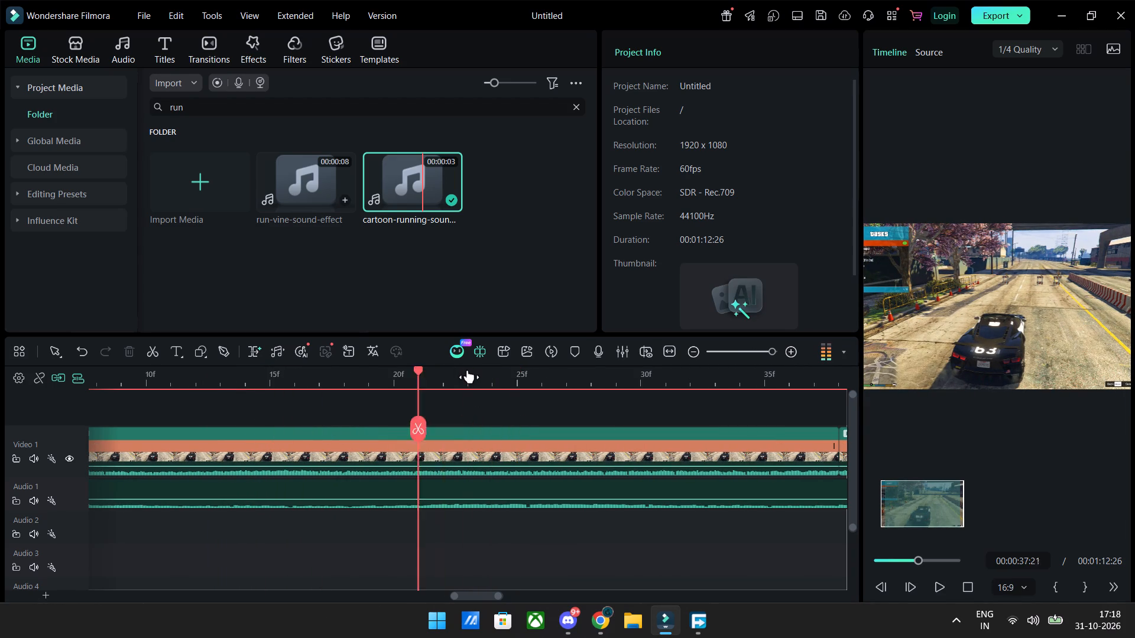
pyautogui.press('Left')
pyautogui.press('Left')
pyautogui.press('Left')
pyautogui.press('Left')
pyautogui.press('Left')
pyautogui.press('Left')
pyautogui.press('Left')
pyautogui.press('Left')
pyautogui.press('Left')
pyautogui.press('Left')
pyautogui.press('Left')
pyautogui.press('Left')
pyautogui.press('Left')
pyautogui.press('Left')
pyautogui.press('Left')
pyautogui.press('Left')
pyautogui.press('Left')
pyautogui.press('Left')
pyautogui.press('Left')
pyautogui.press('Left')
pyautogui.press('Left')
pyautogui.press('Left')
pyautogui.press('Left')
pyautogui.press('Left')
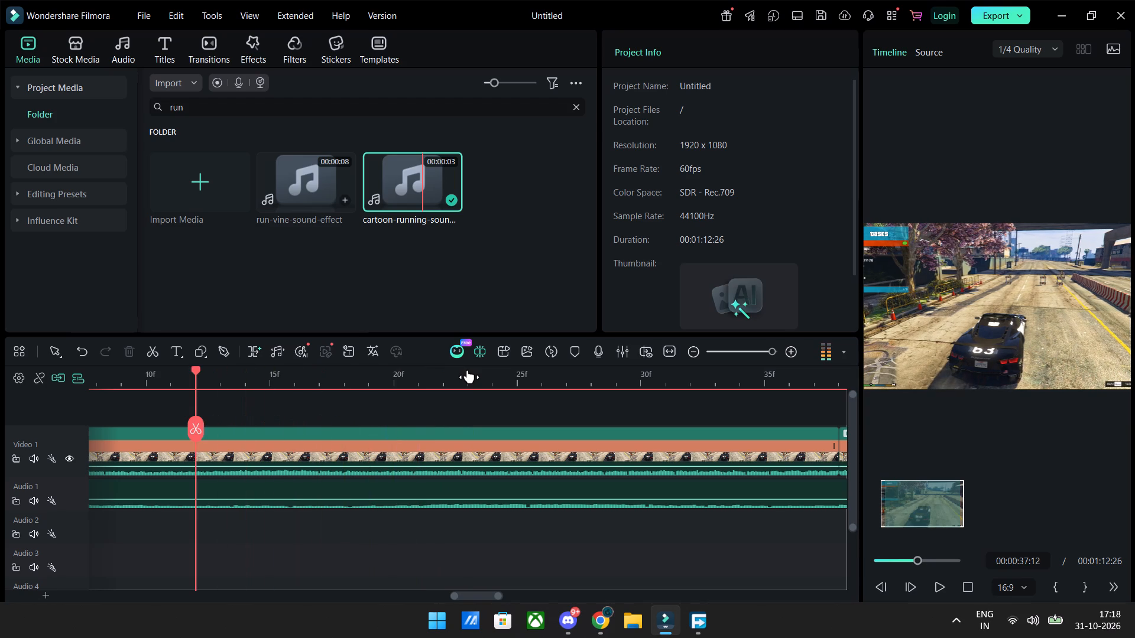
pyautogui.press('Right')
pyautogui.press('Right')
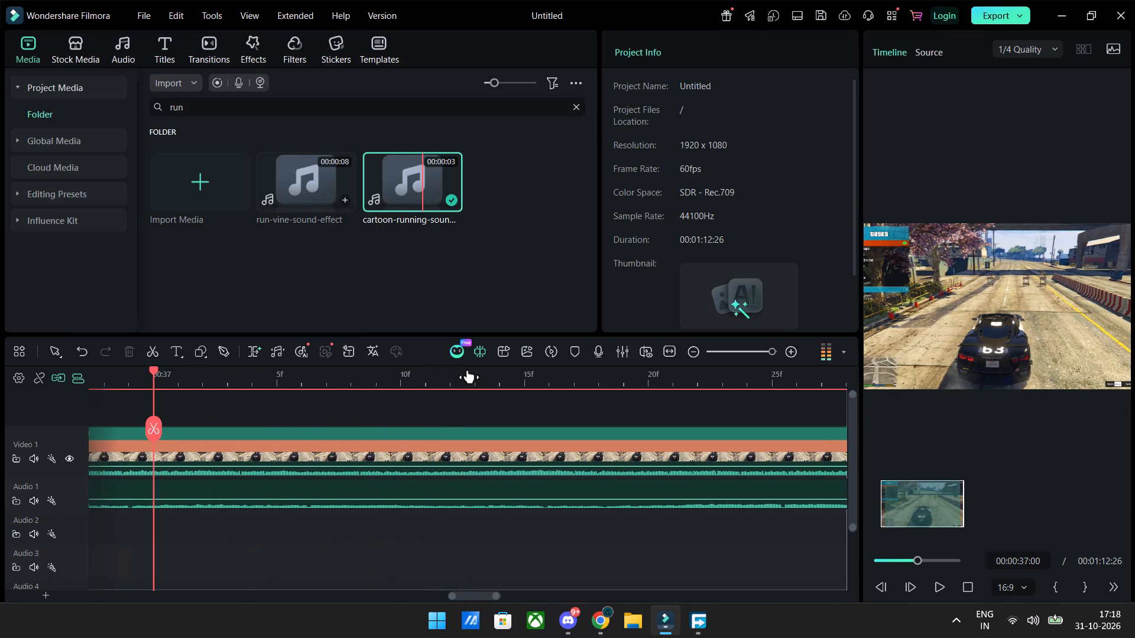
pyautogui.press('Right')
pyautogui.press('Right')
pyautogui.press('Right')
pyautogui.press('Right')
pyautogui.press('Right')
pyautogui.press('Right')
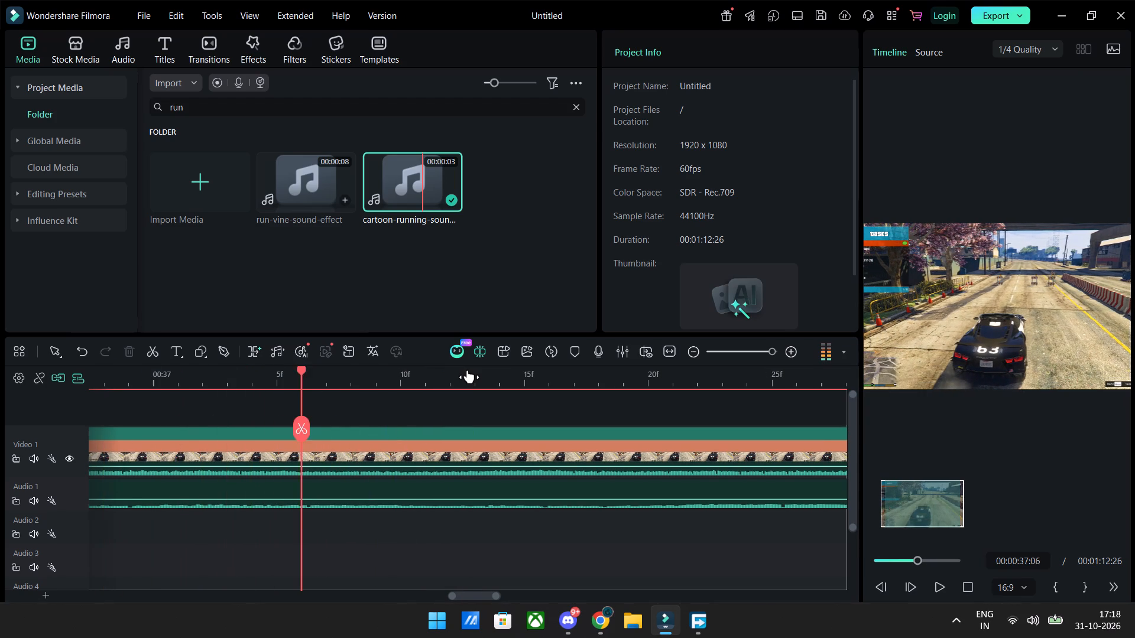
pyautogui.press('Right')
pyautogui.press('Right')
pyautogui.press('Right')
pyautogui.press('Right')
pyautogui.press('Right')
pyautogui.press('Right')
pyautogui.press('Right')
pyautogui.press('Right')
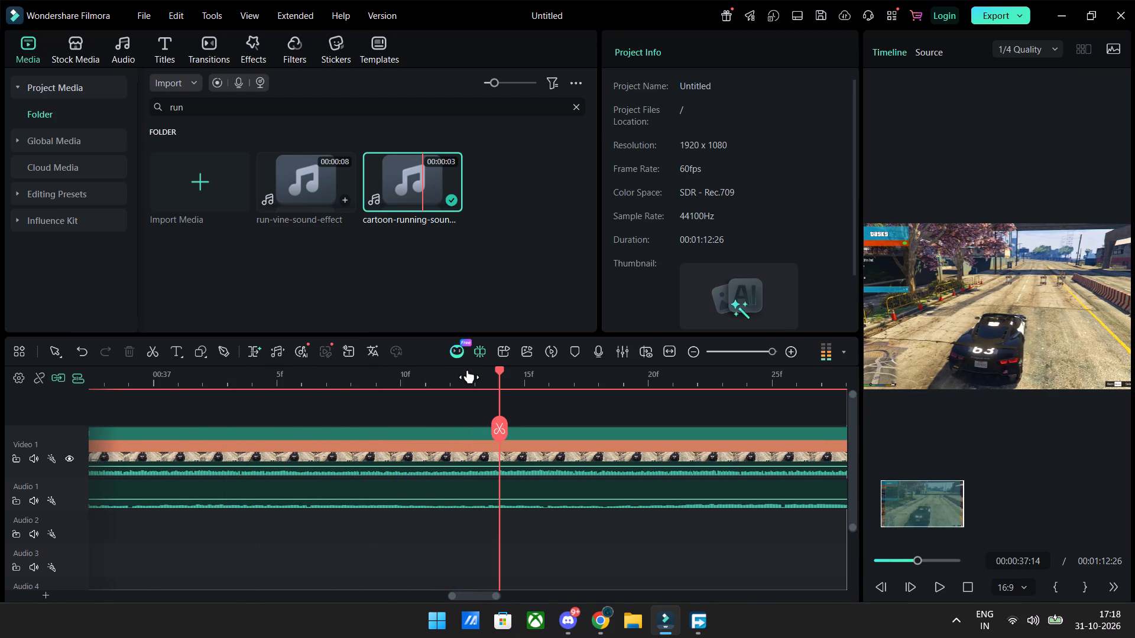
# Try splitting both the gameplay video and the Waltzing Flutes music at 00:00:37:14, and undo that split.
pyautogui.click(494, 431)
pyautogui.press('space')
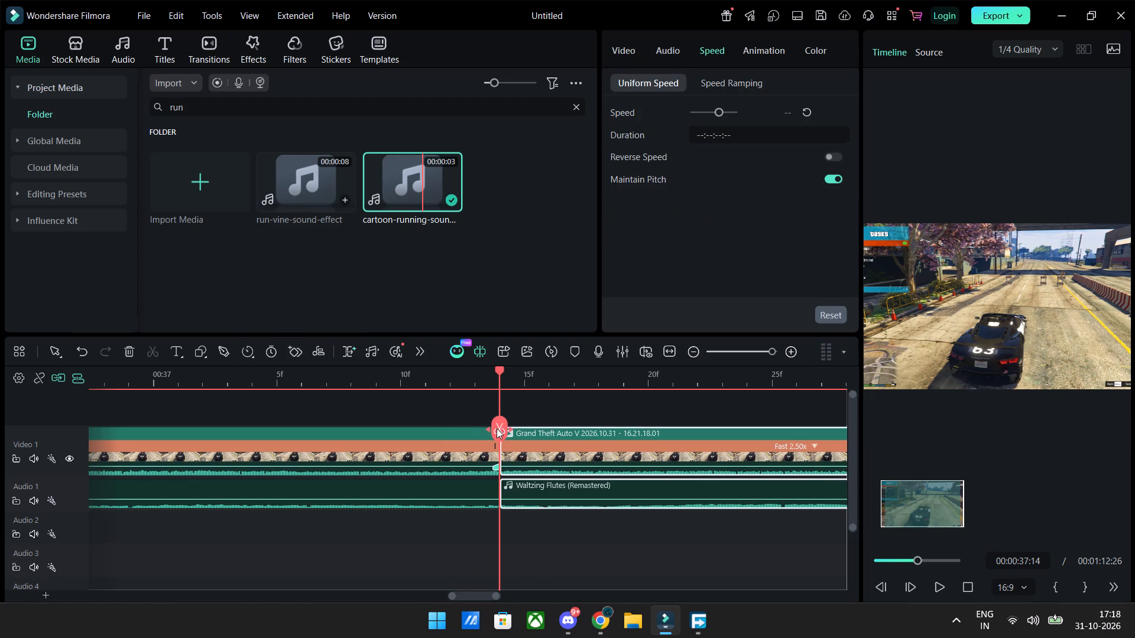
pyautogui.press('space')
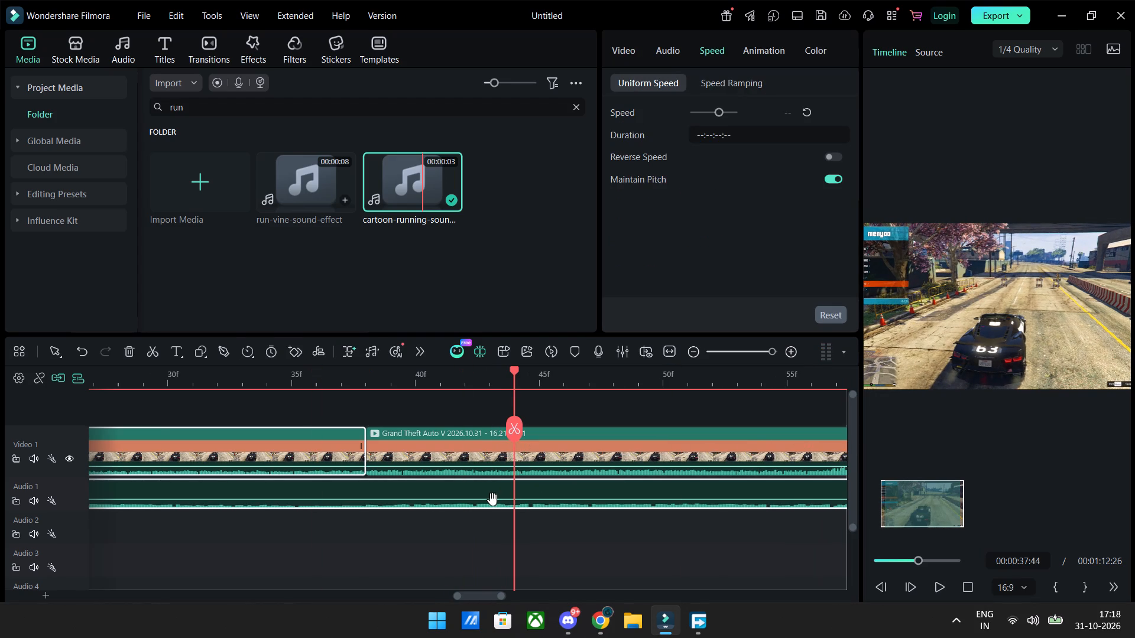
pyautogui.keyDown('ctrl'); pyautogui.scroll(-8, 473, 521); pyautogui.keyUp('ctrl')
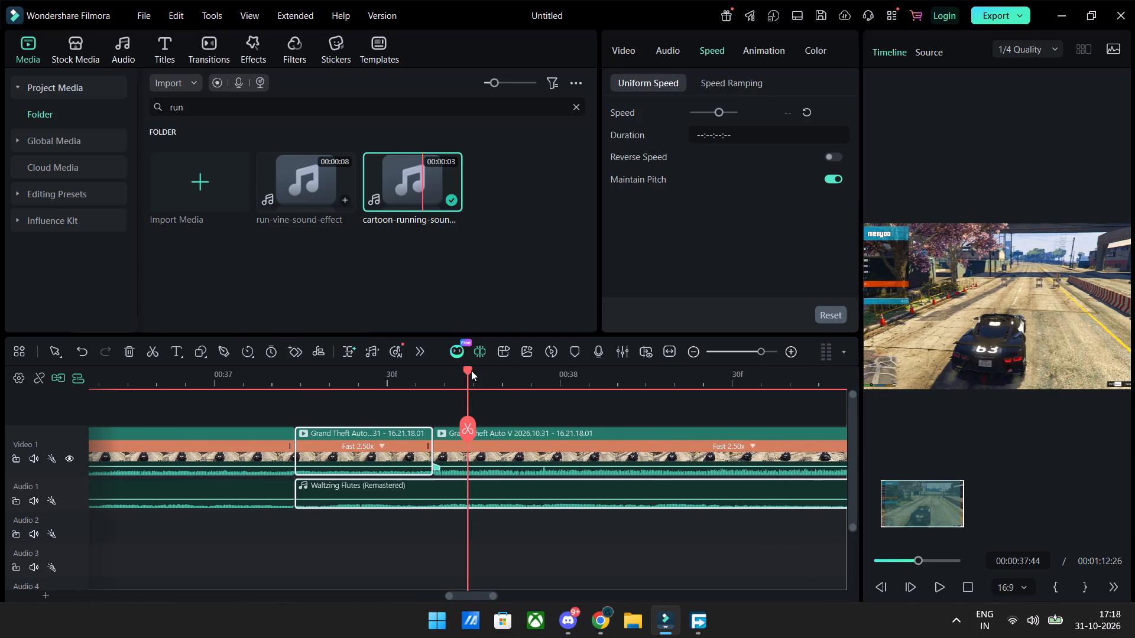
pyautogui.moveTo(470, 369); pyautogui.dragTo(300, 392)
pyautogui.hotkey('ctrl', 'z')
# Split only the gameplay clip on Video 1 at 00:00:37:14, delete the short piece before the next cut, and play across the join.
pyautogui.click(330, 461)
pyautogui.click(289, 424)
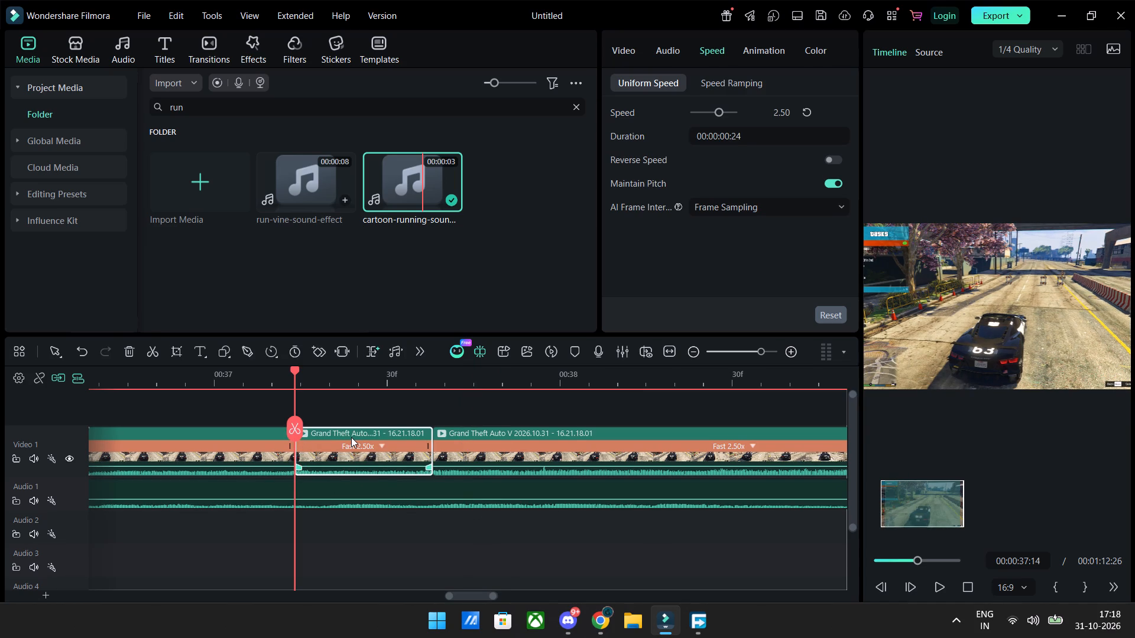
pyautogui.press('Delete')
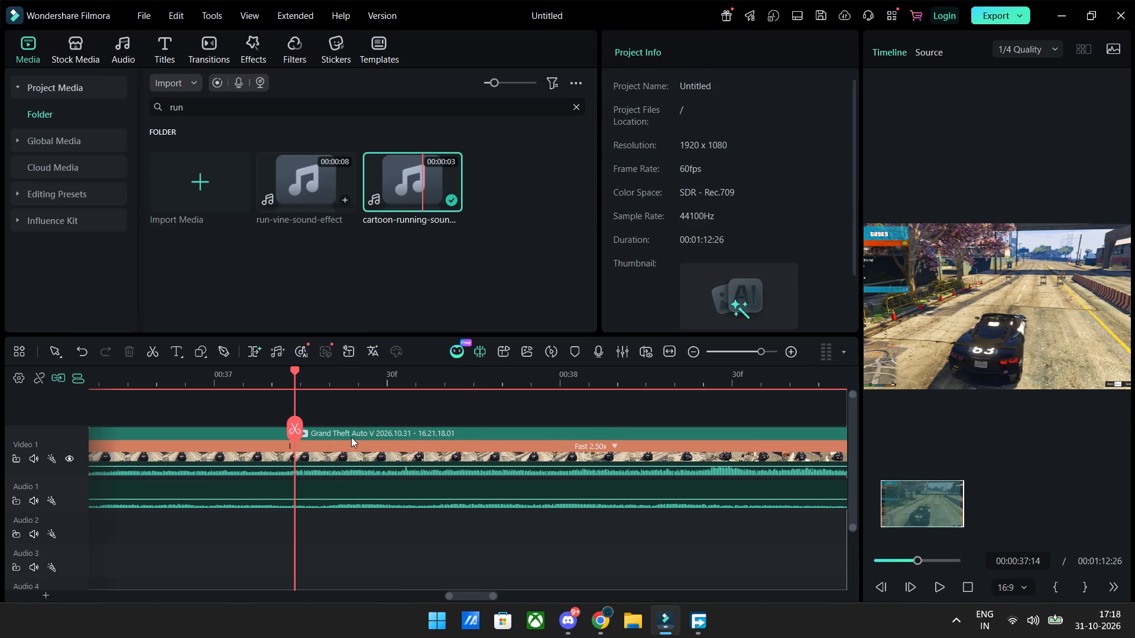
pyautogui.press('space')
pyautogui.press('space')
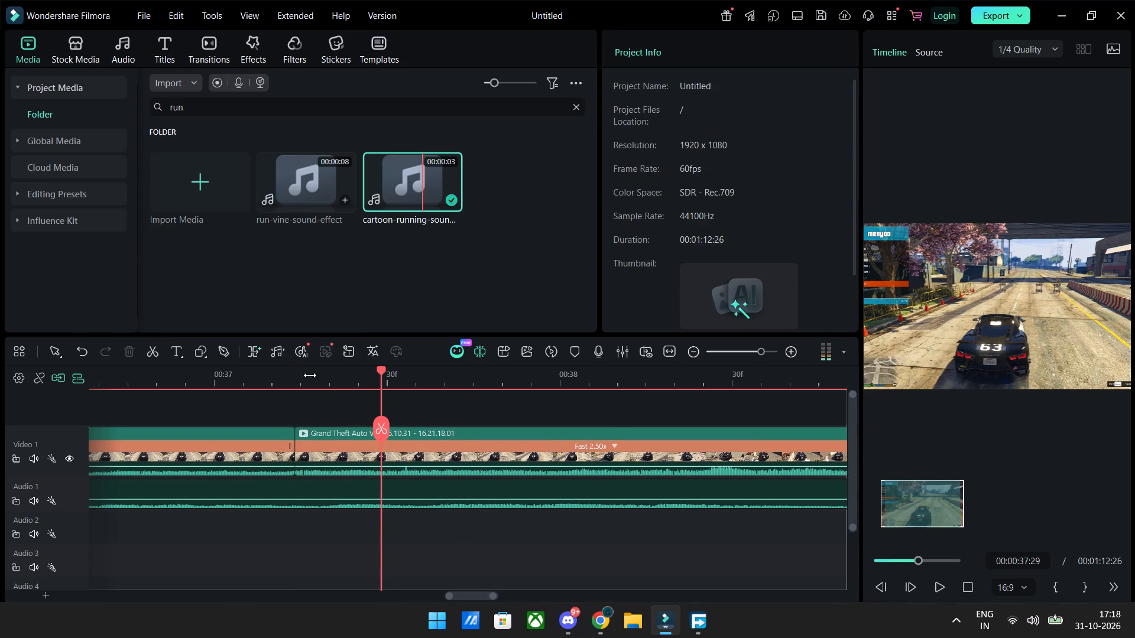
# Play the timeline from about 00:00:37:14 to 00:00:42:16 to review the driving footage and the barrier scene.
pyautogui.moveTo(382, 370); pyautogui.dragTo(248, 380)
pyautogui.press('space')
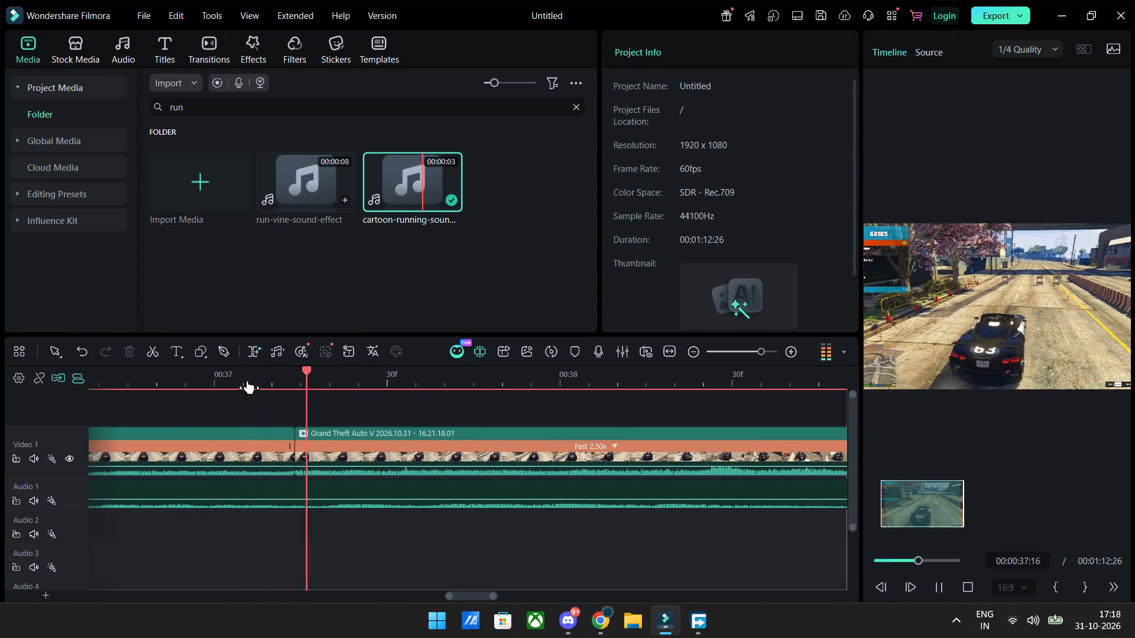
pyautogui.press('space')
pyautogui.press('space')
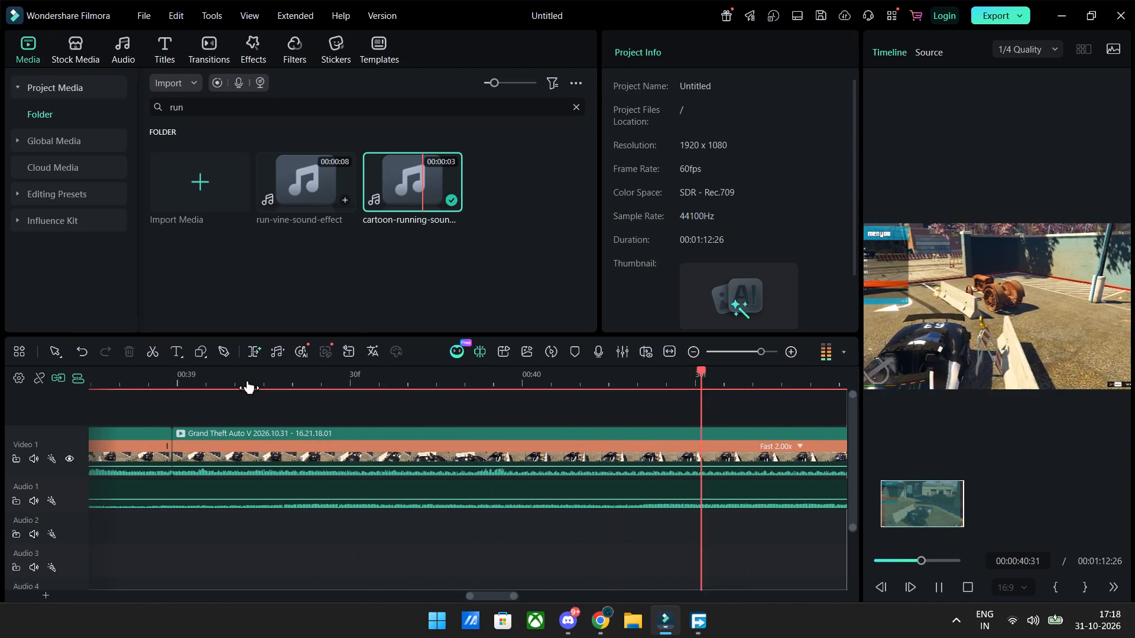
pyautogui.press('space')
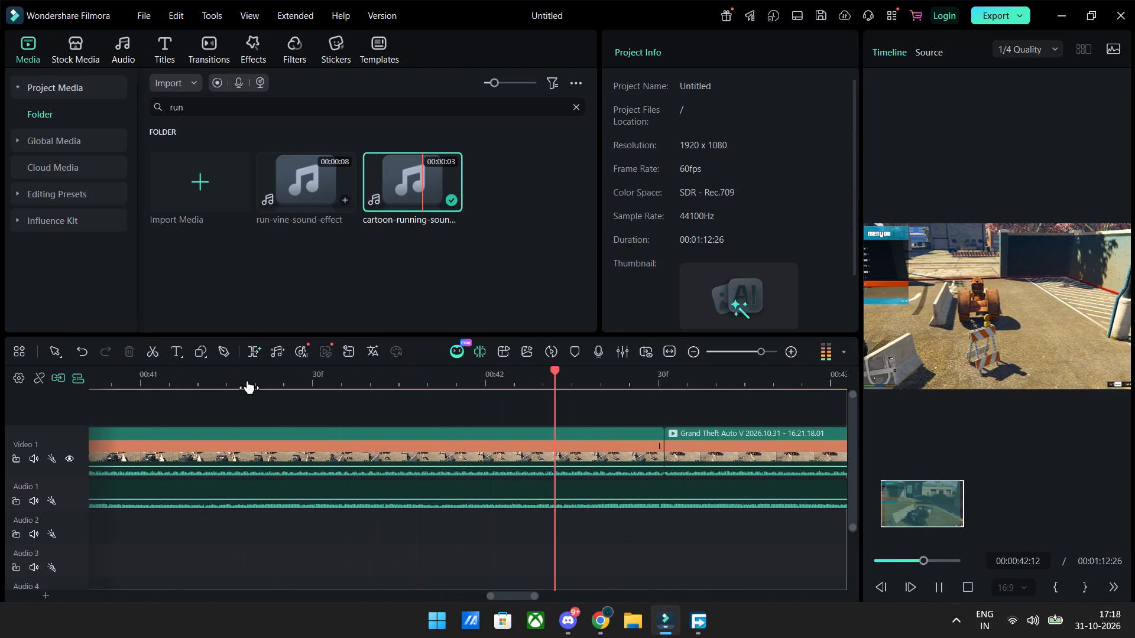
# Replace the "run" media search with a search for "pew", and clear it again to list all project media.
pyautogui.click(387, 288)
pyautogui.click(570, 110)
pyautogui.click(274, 107)
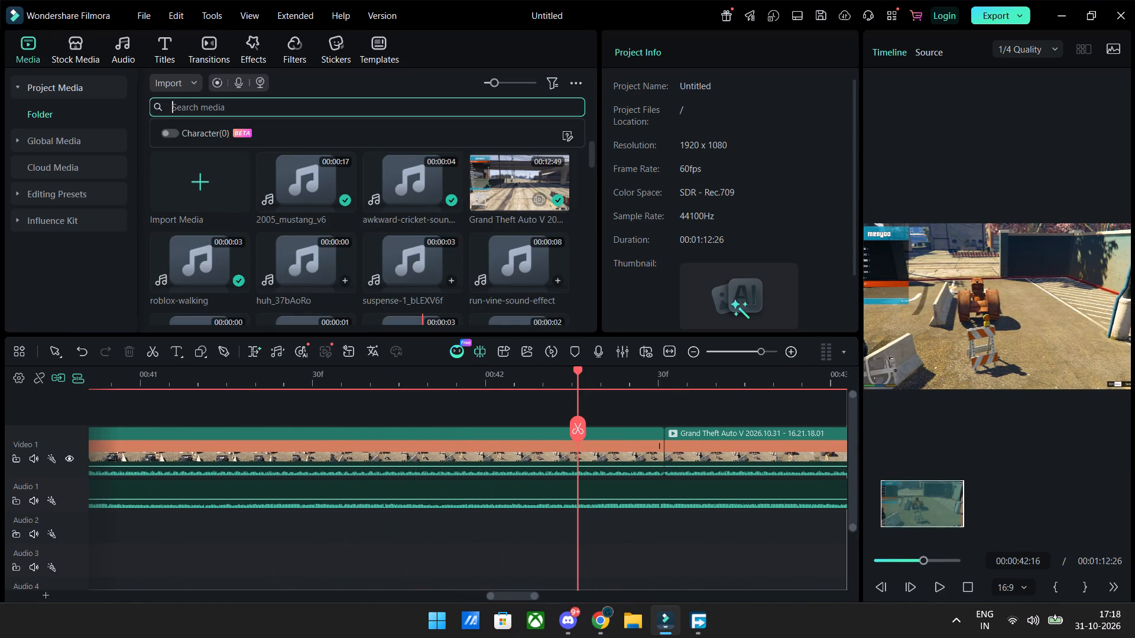
pyautogui.write('pew')
pyautogui.press('Return')
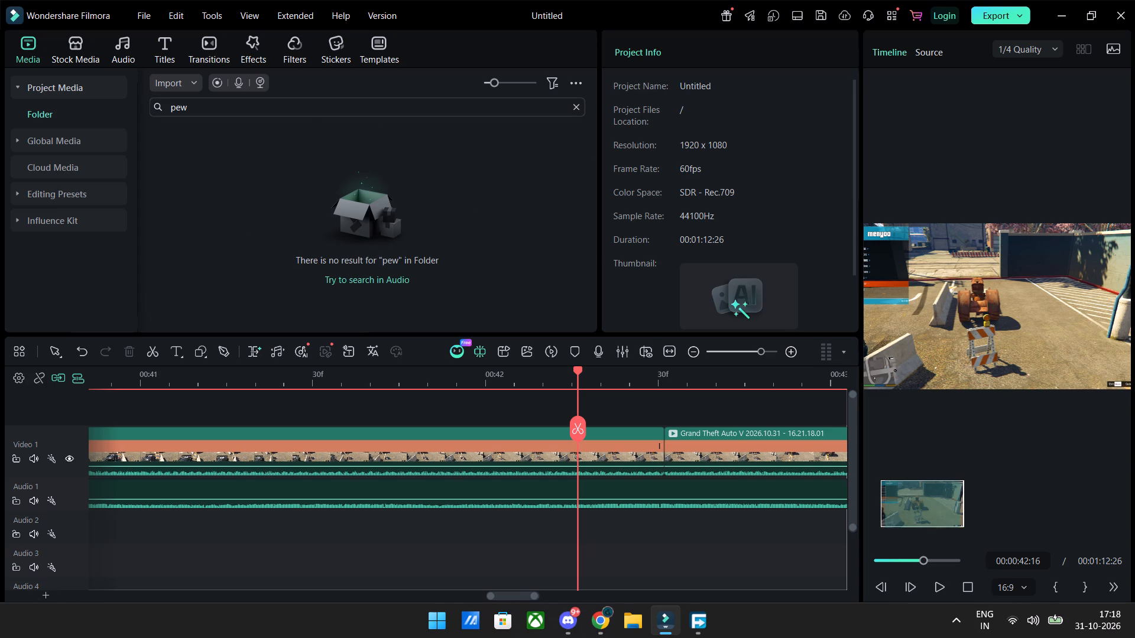
pyautogui.moveTo(563, 114); pyautogui.dragTo(572, 114)
pyautogui.click(573, 113)
pyautogui.click(576, 106)
# Import all the sound files from the Desktop's sound folder into the project media.
pyautogui.click(235, 170)
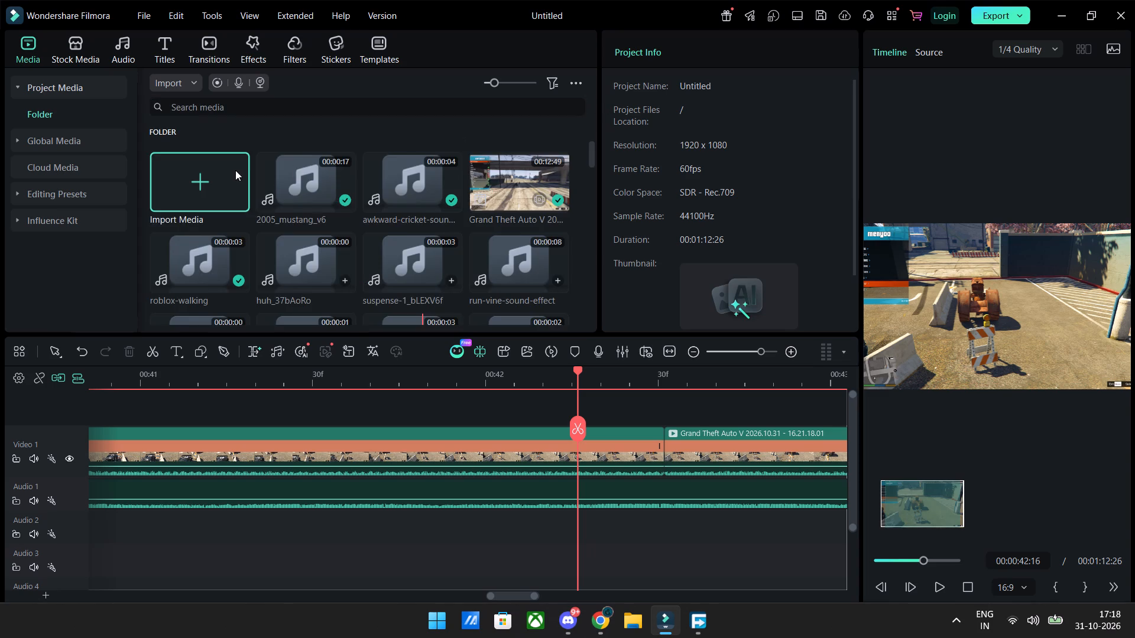
pyautogui.scroll(-4, 61, 265)
pyautogui.click(70, 145)
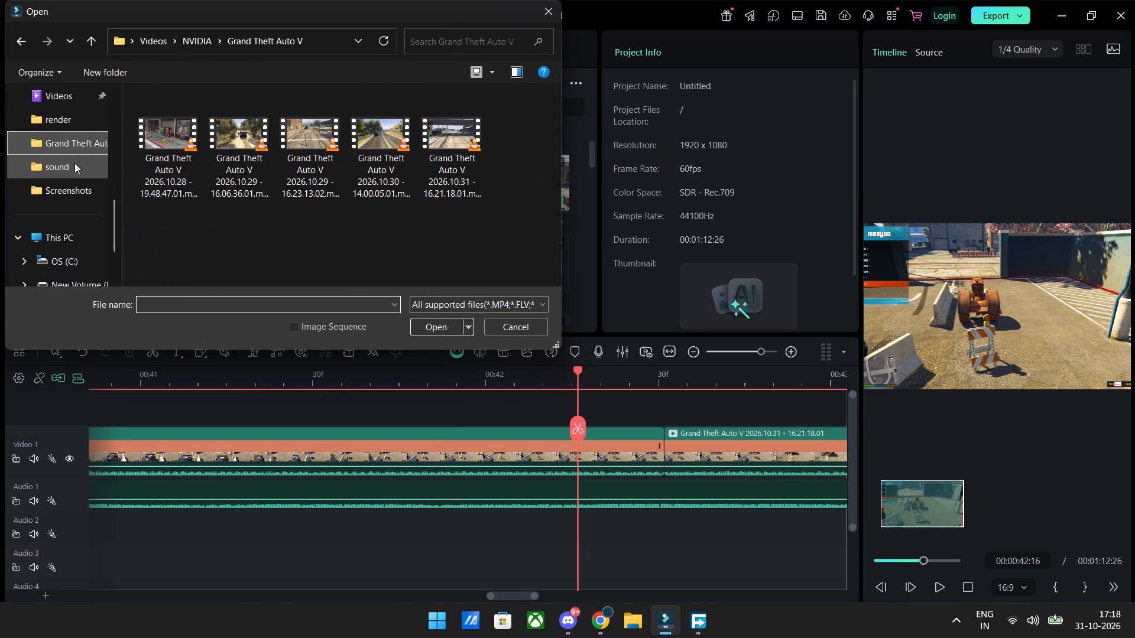
pyautogui.click(75, 169)
pyautogui.click(193, 130)
pyautogui.hotkey('ctrl', 'a')
pyautogui.press('Return')
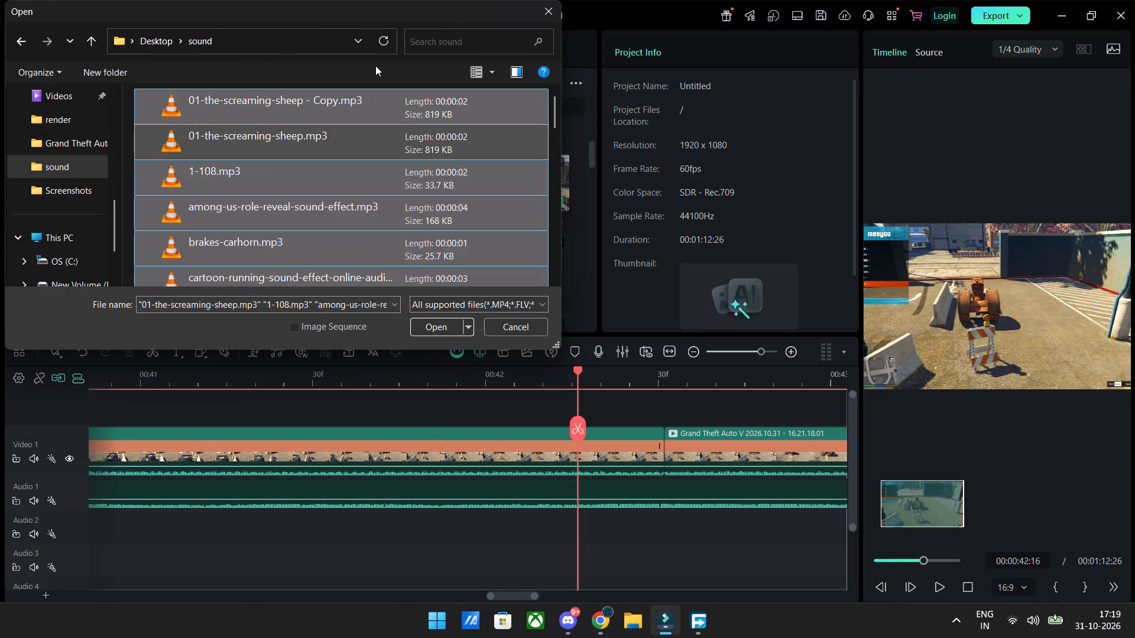
# Find "pew" in the project media, preview the first pew-pew-lame-sound-effect and add it to the timeline at 00:00:42:16.
pyautogui.click(515, 109)
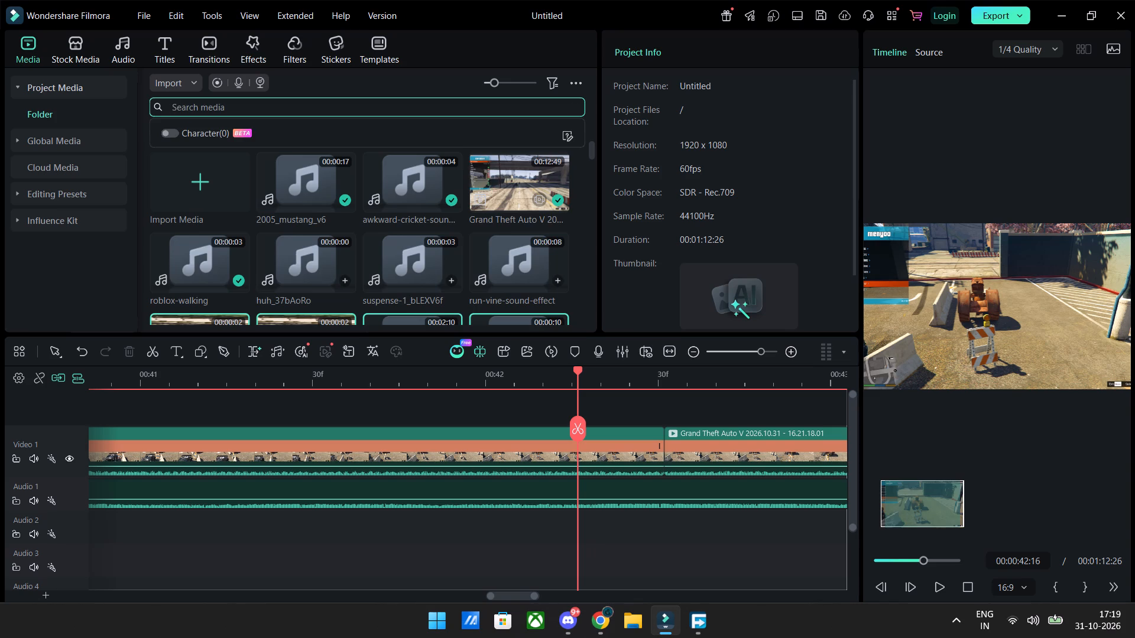
pyautogui.write('pew')
pyautogui.press('Return')
pyautogui.click(278, 194)
pyautogui.doubleClick(278, 194)
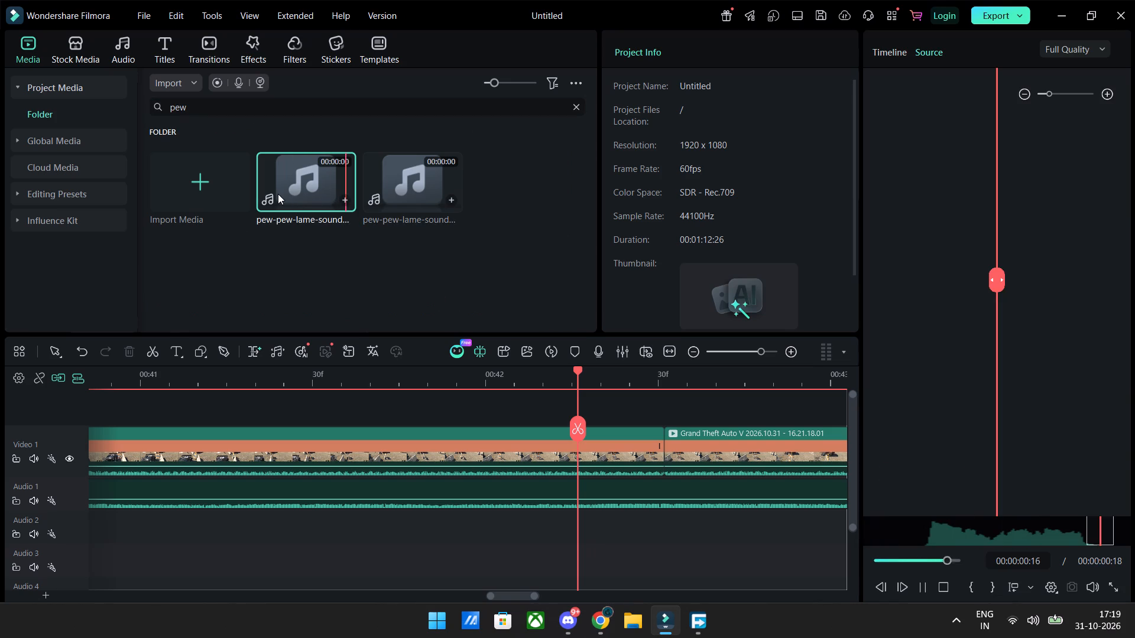
pyautogui.doubleClick(278, 194)
pyautogui.doubleClick(322, 190)
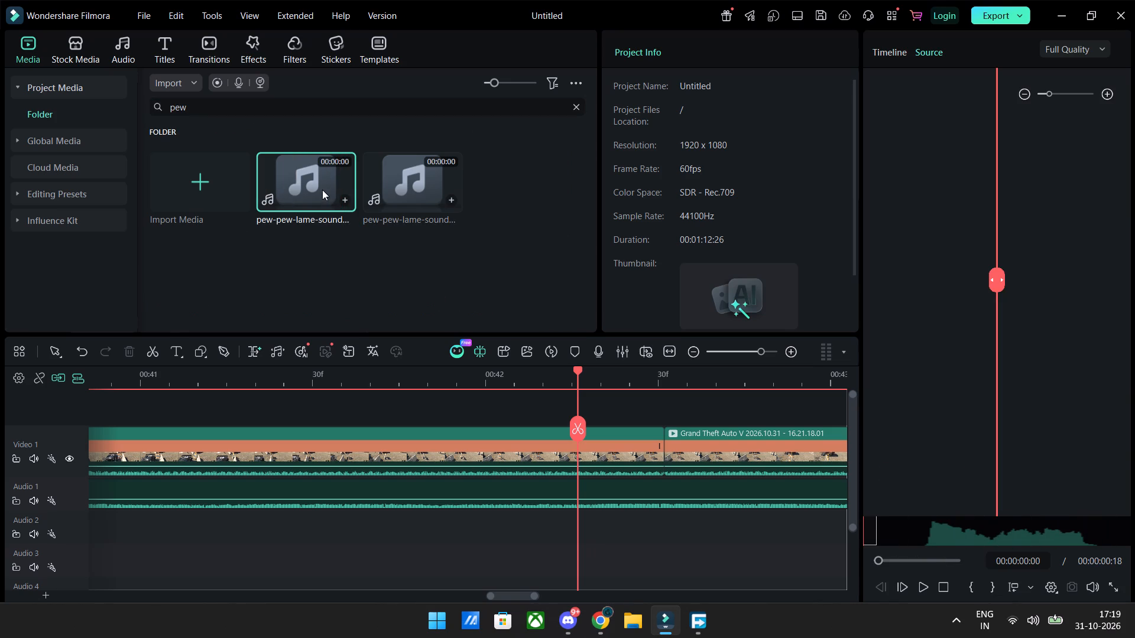
pyautogui.click(341, 202)
# Scrub around 00:00:43 for the right moment, place another pew-pew-lame-sound-effect on Audio 2 at about 00:00:43:10, and play it.
pyautogui.scroll(-1, 539, 358)
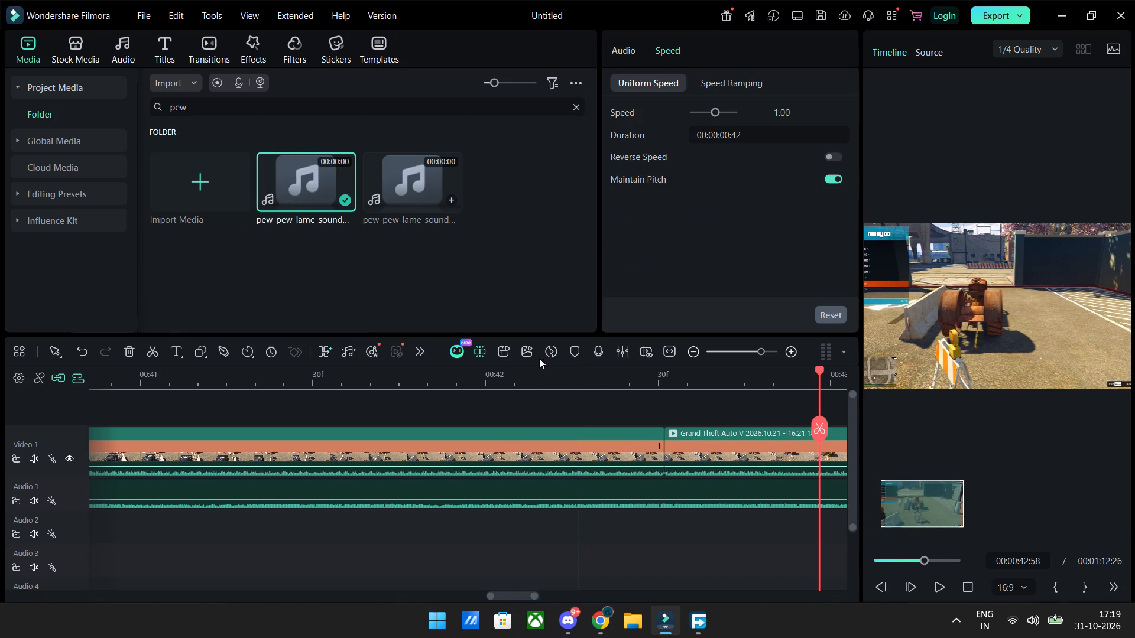
pyautogui.scroll(-2, 539, 358)
pyautogui.keyDown('ctrl'); pyautogui.scroll(-3, 585, 493); pyautogui.keyUp('ctrl')
pyautogui.keyDown('ctrl'); pyautogui.scroll(-7, 512, 494); pyautogui.keyUp('ctrl')
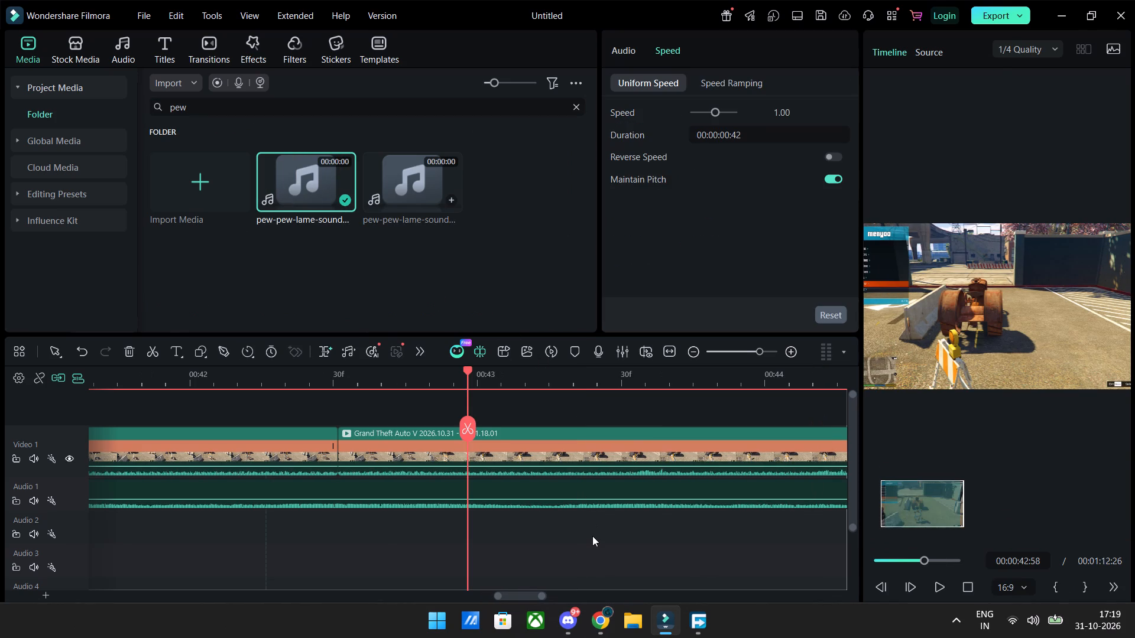
pyautogui.keyDown('ctrl'); pyautogui.scroll(-8, 396, 470); pyautogui.keyUp('ctrl')
pyautogui.keyDown('ctrl'); pyautogui.scroll(5, 442, 475); pyautogui.keyUp('ctrl')
pyautogui.keyDown('ctrl'); pyautogui.scroll(1, 592, 536); pyautogui.keyUp('ctrl')
pyautogui.moveTo(471, 370); pyautogui.dragTo(433, 378)
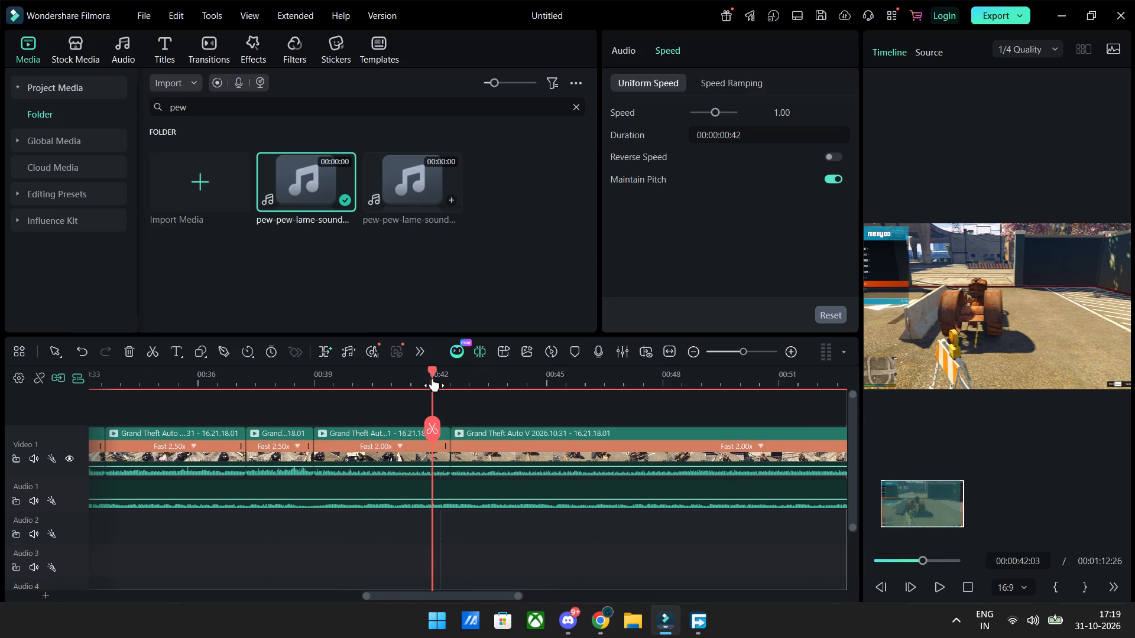
pyautogui.moveTo(433, 378); pyautogui.dragTo(461, 388)
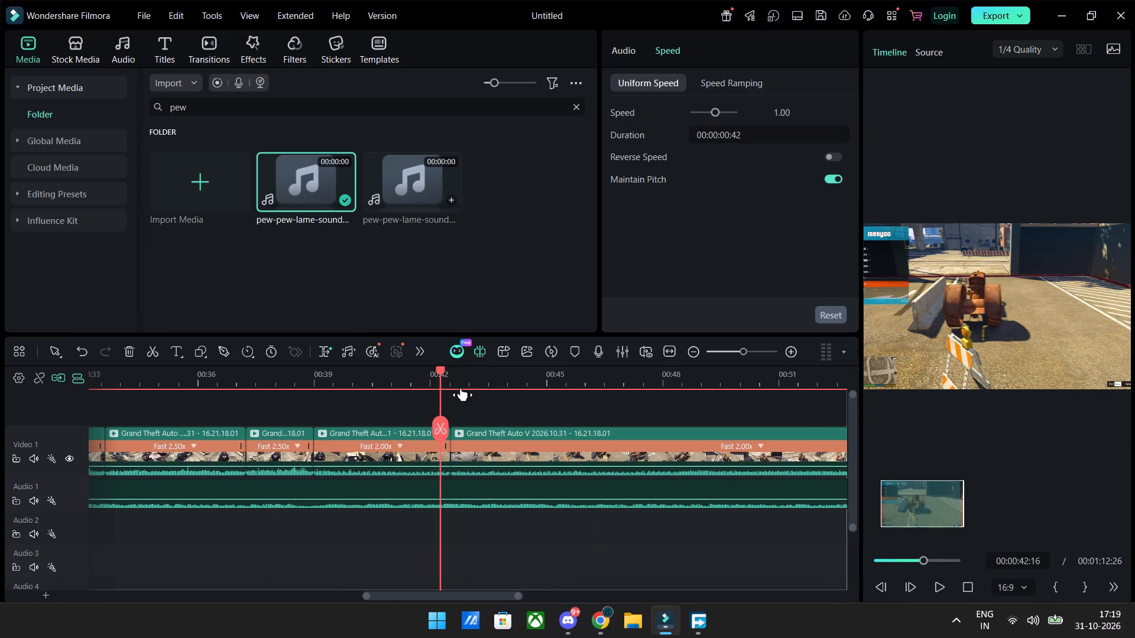
pyautogui.moveTo(461, 388); pyautogui.dragTo(521, 389)
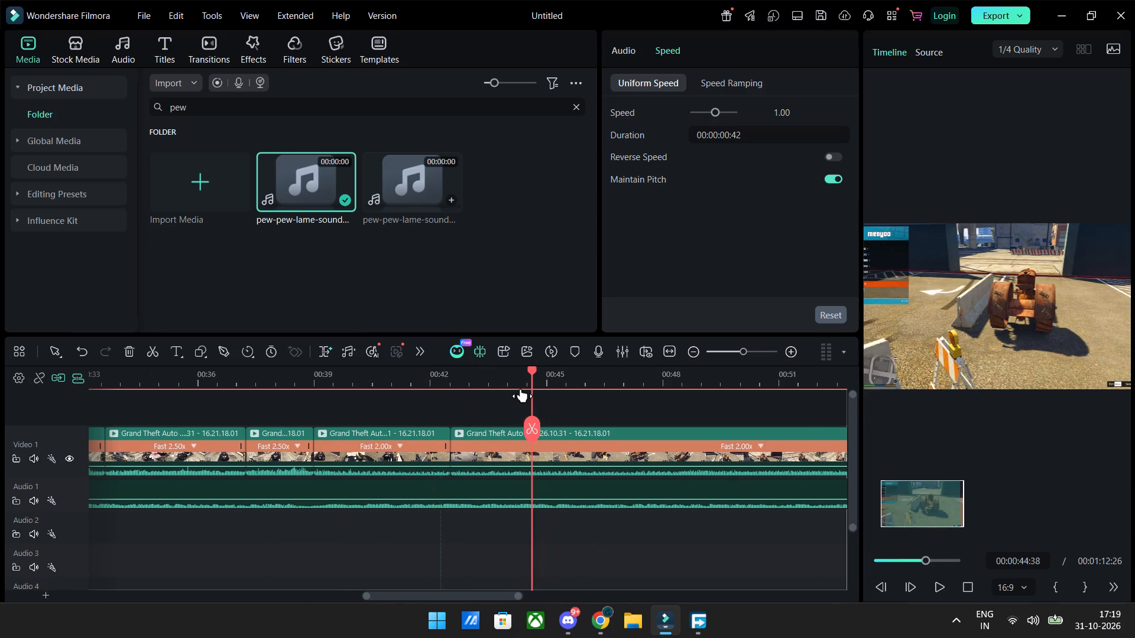
pyautogui.moveTo(521, 389); pyautogui.dragTo(471, 388)
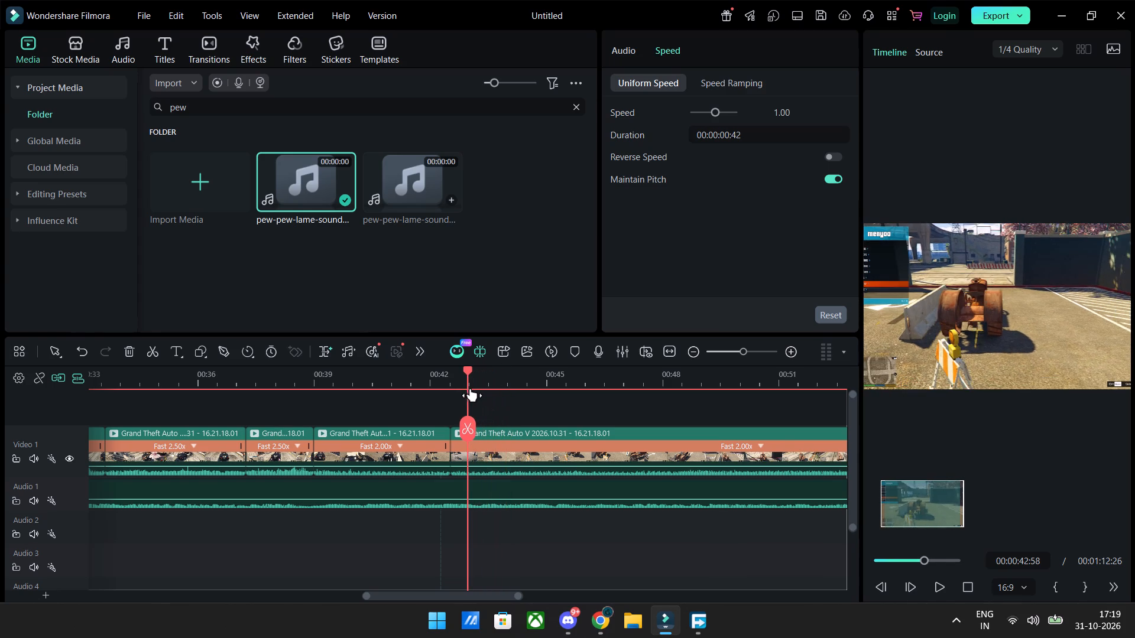
pyautogui.moveTo(471, 388); pyautogui.dragTo(488, 388)
pyautogui.moveTo(303, 193); pyautogui.dragTo(475, 528)
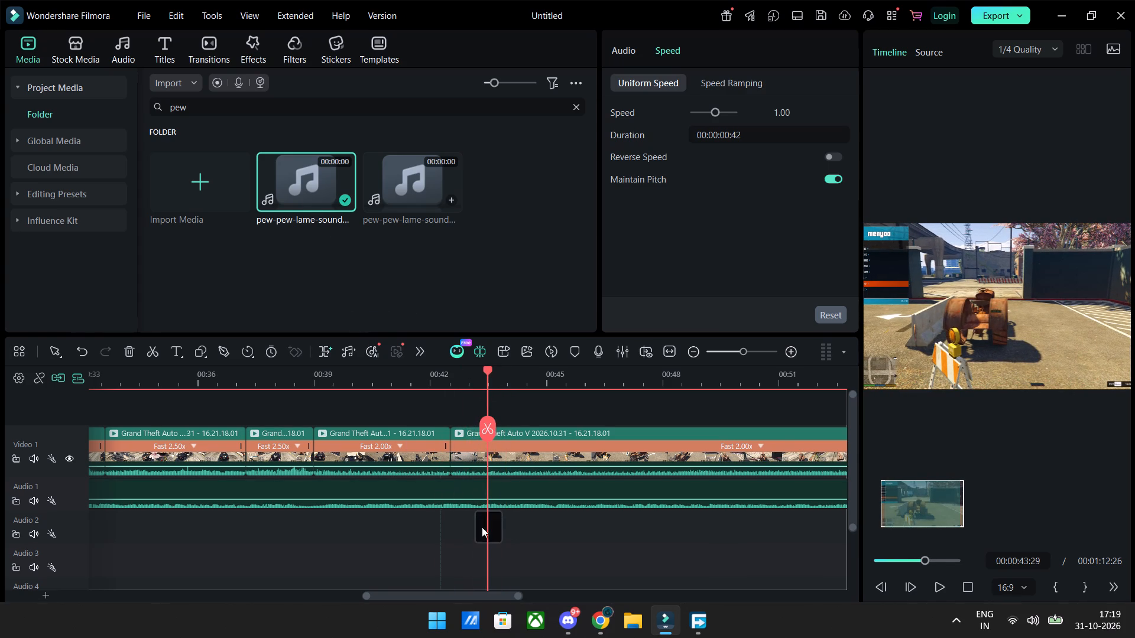
pyautogui.moveTo(489, 369); pyautogui.dragTo(468, 376)
pyautogui.press('space')
pyautogui.press('space')
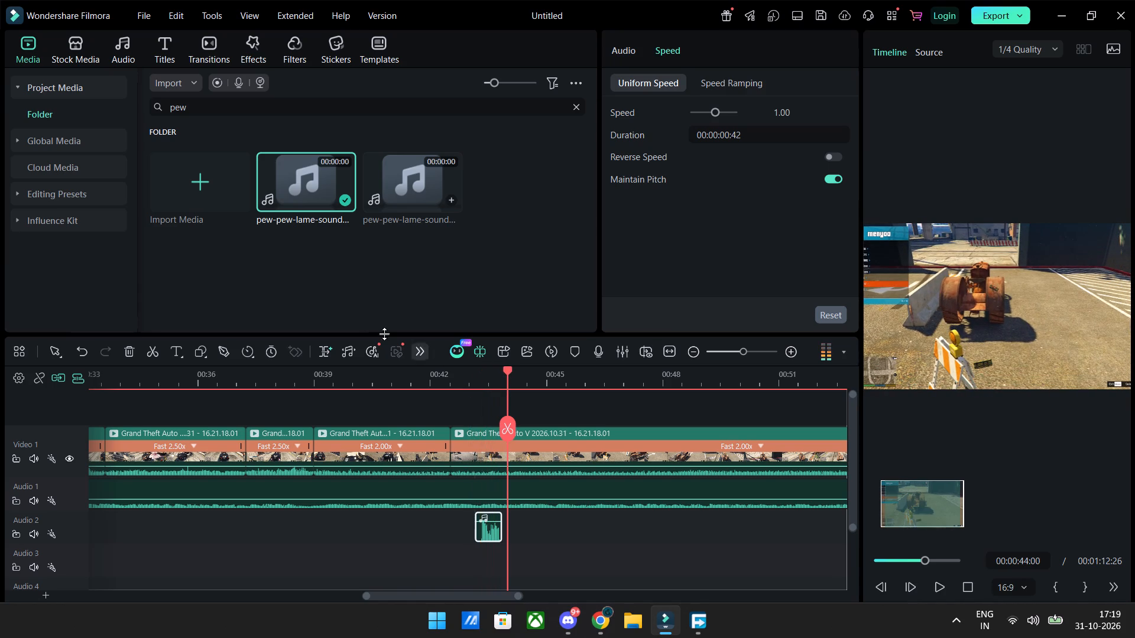
# Place another pew-pew-lame-sound-effect on Audio 3 at about 00:00:43:35, overlapping the end of the Audio 2 one, and play both.
pyautogui.moveTo(302, 191); pyautogui.dragTo(492, 561)
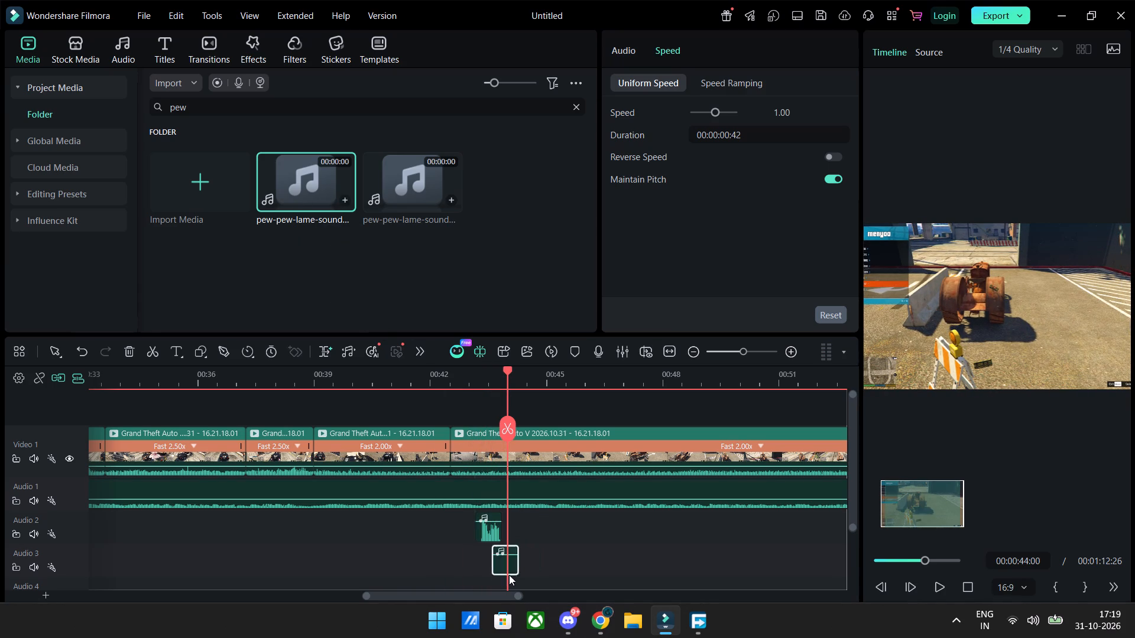
pyautogui.click(481, 374)
pyautogui.press('space')
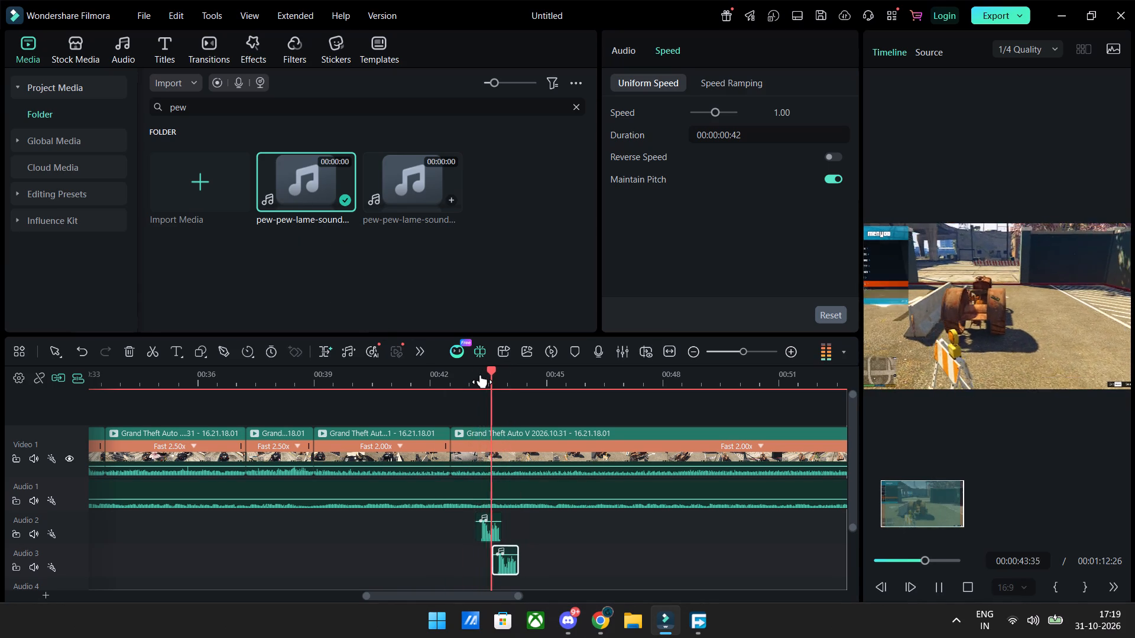
pyautogui.press('space')
# Move the Audio 3 pew sound slightly later, to about 00:00:43:42, and play it back against the footage.
pyautogui.click(497, 570)
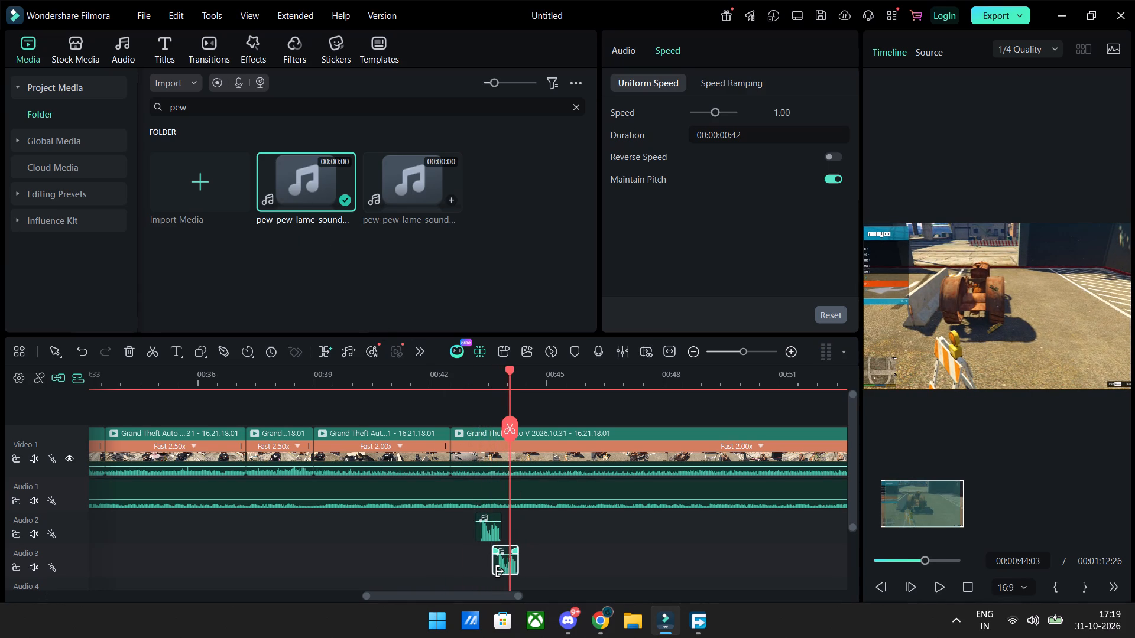
pyautogui.keyDown('ctrl'); pyautogui.scroll(11, 569, 572); pyautogui.keyUp('ctrl')
pyautogui.moveTo(489, 567); pyautogui.dragTo(569, 572)
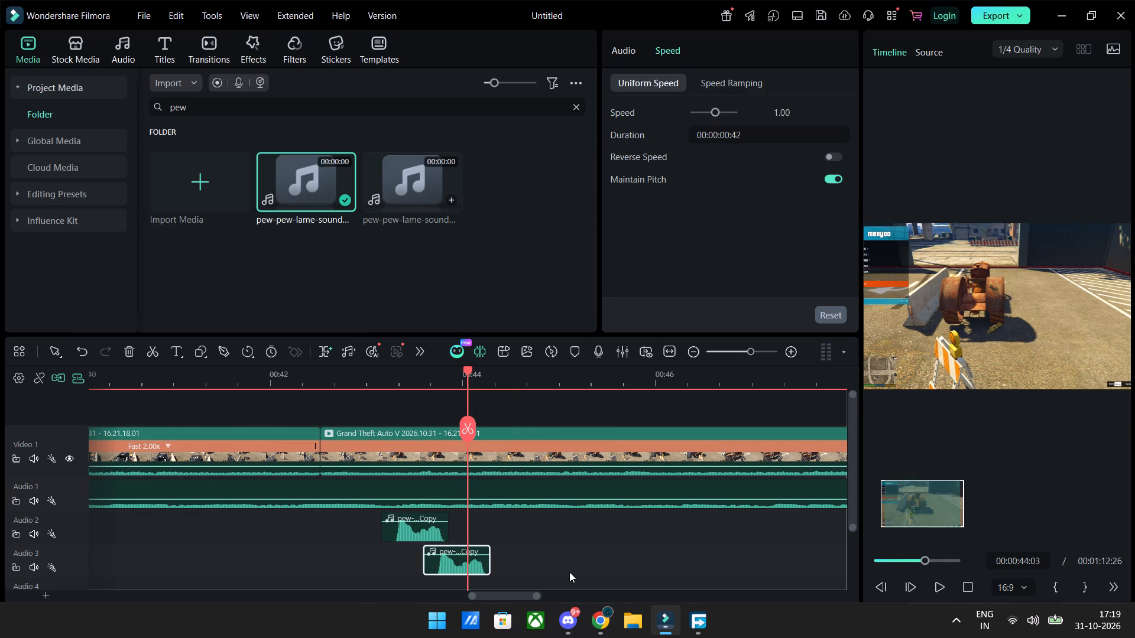
pyautogui.moveTo(569, 572); pyautogui.dragTo(517, 568)
pyautogui.moveTo(466, 370); pyautogui.dragTo(400, 390)
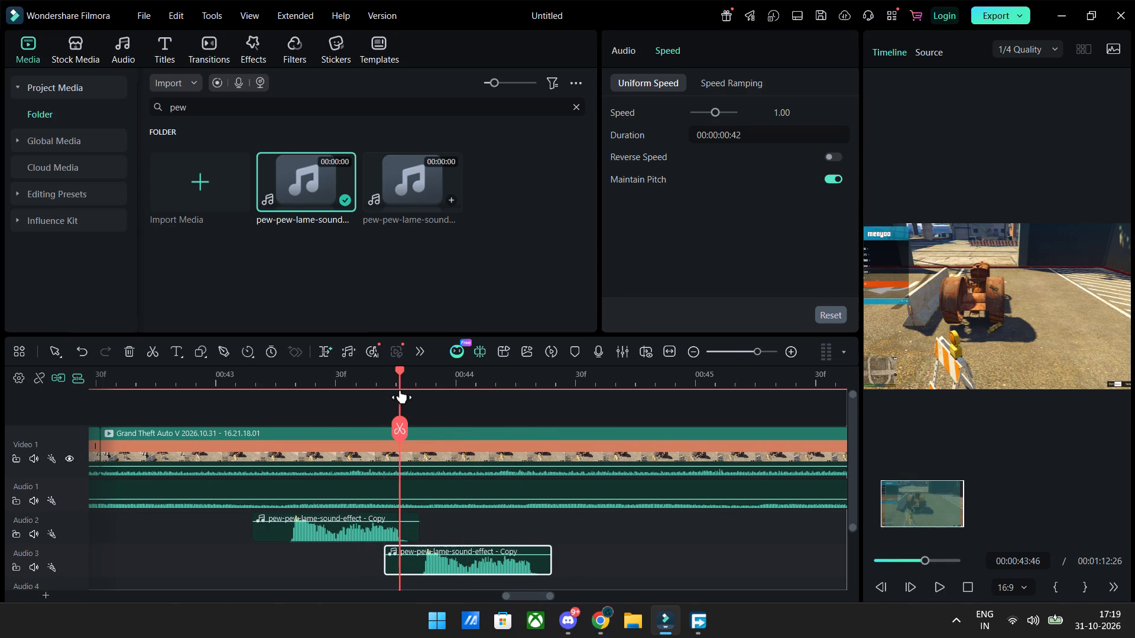
pyautogui.moveTo(400, 390); pyautogui.dragTo(395, 393)
pyautogui.press('space')
pyautogui.press('space')
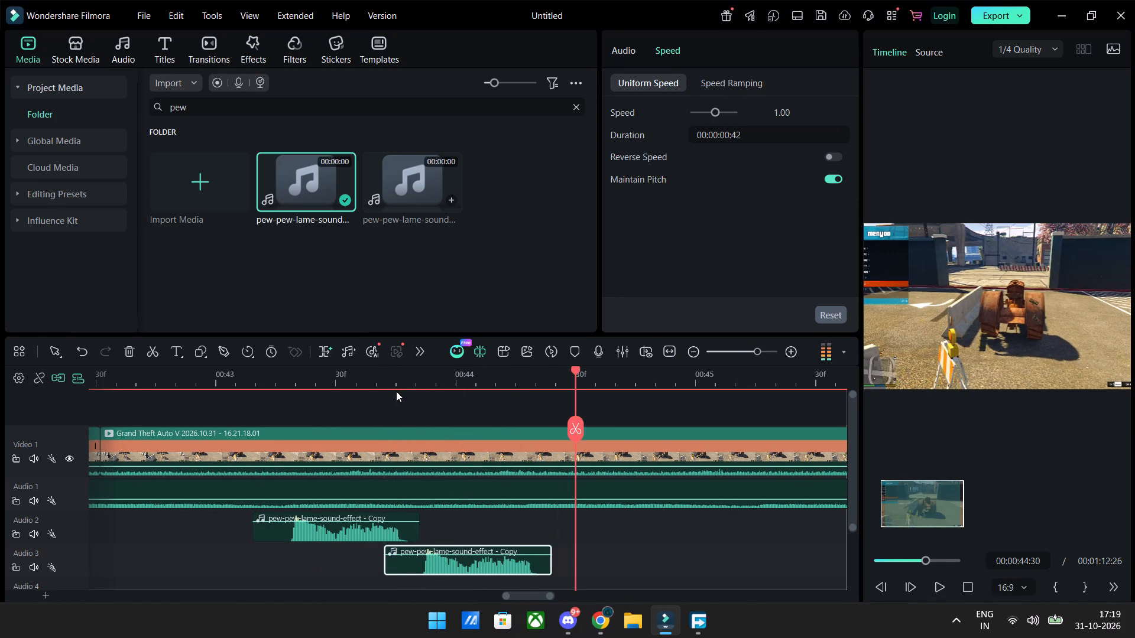
# Place a third shot's pew-pew-lame-sound-effect on Audio 2 at about 00:00:44:31 and play it against the footage.
pyautogui.press('space')
pyautogui.press('space')
pyautogui.moveTo(293, 197); pyautogui.dragTo(588, 543)
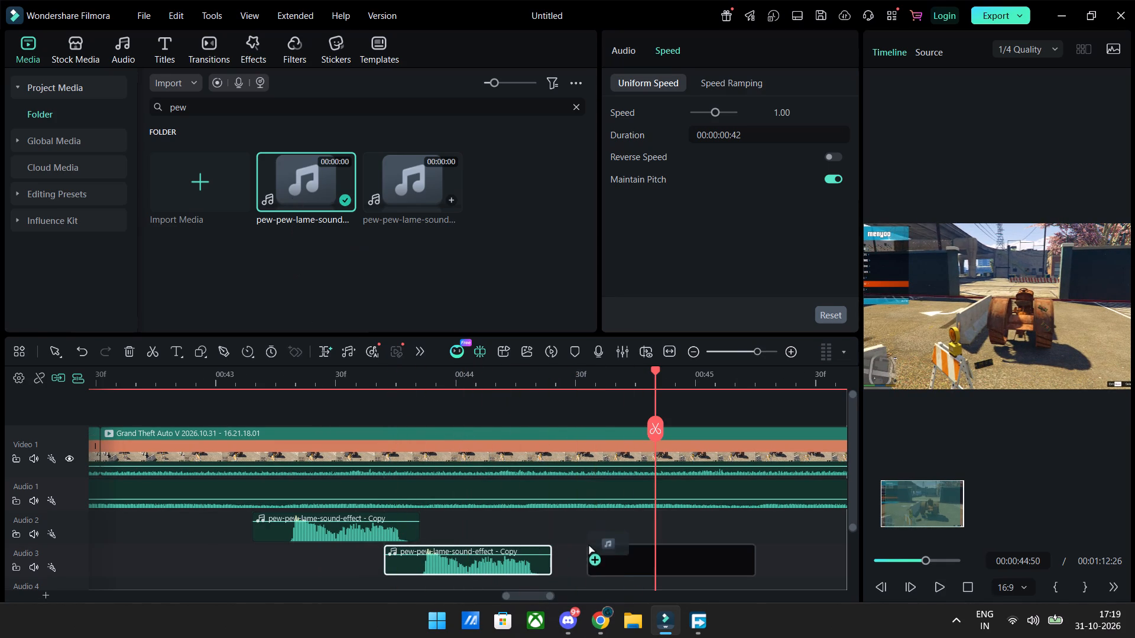
pyautogui.moveTo(588, 543); pyautogui.dragTo(580, 532)
pyautogui.moveTo(611, 535); pyautogui.dragTo(605, 534)
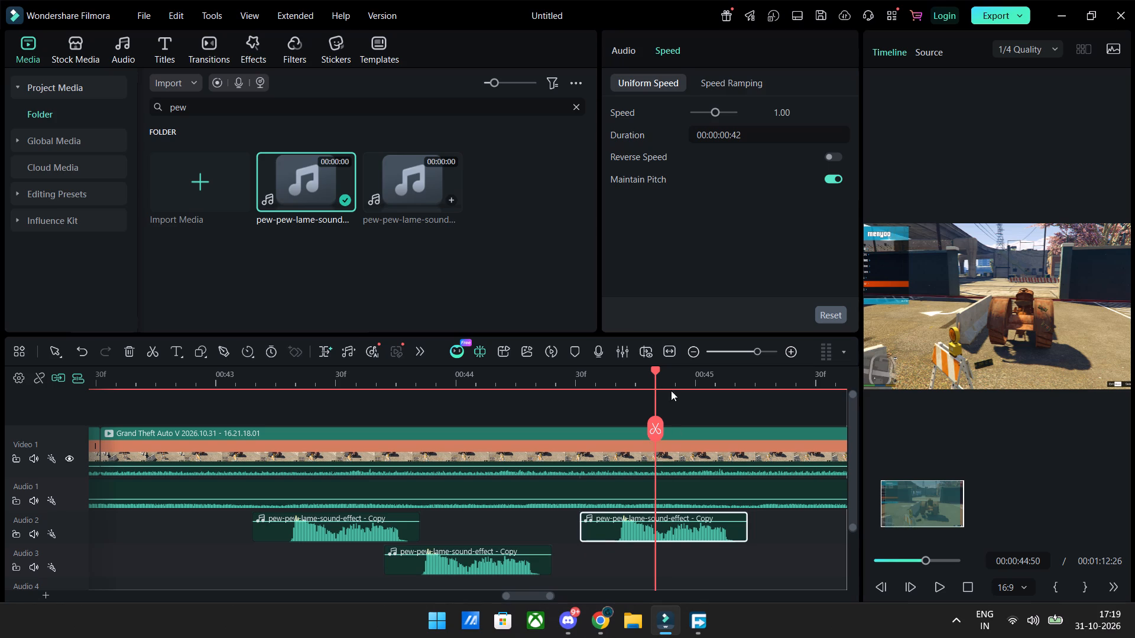
pyautogui.moveTo(659, 370); pyautogui.dragTo(615, 380)
pyautogui.press('space')
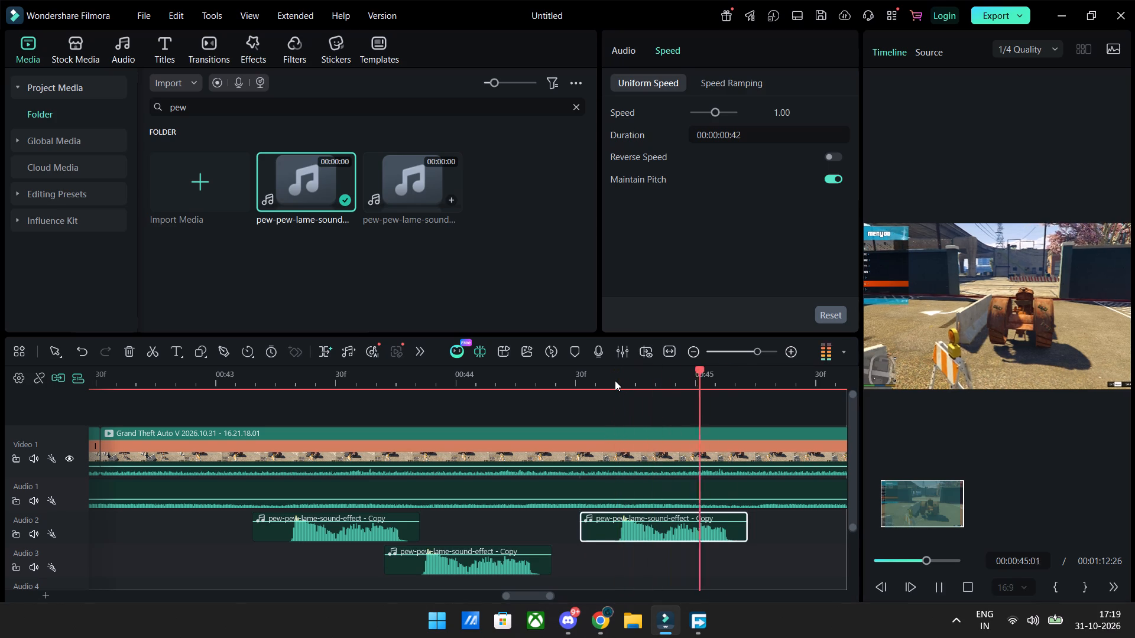
pyautogui.press('space')
# Place one more pew-pew-lame-sound-effect on Audio 3 and shift it to start at about 00:00:45:16.
pyautogui.press('space')
pyautogui.press('space')
pyautogui.moveTo(314, 194); pyautogui.dragTo(103, 559)
pyautogui.keyDown('ctrl'); pyautogui.scroll(-5, 116, 572); pyautogui.keyUp('ctrl')
pyautogui.moveTo(501, 563); pyautogui.dragTo(493, 564)
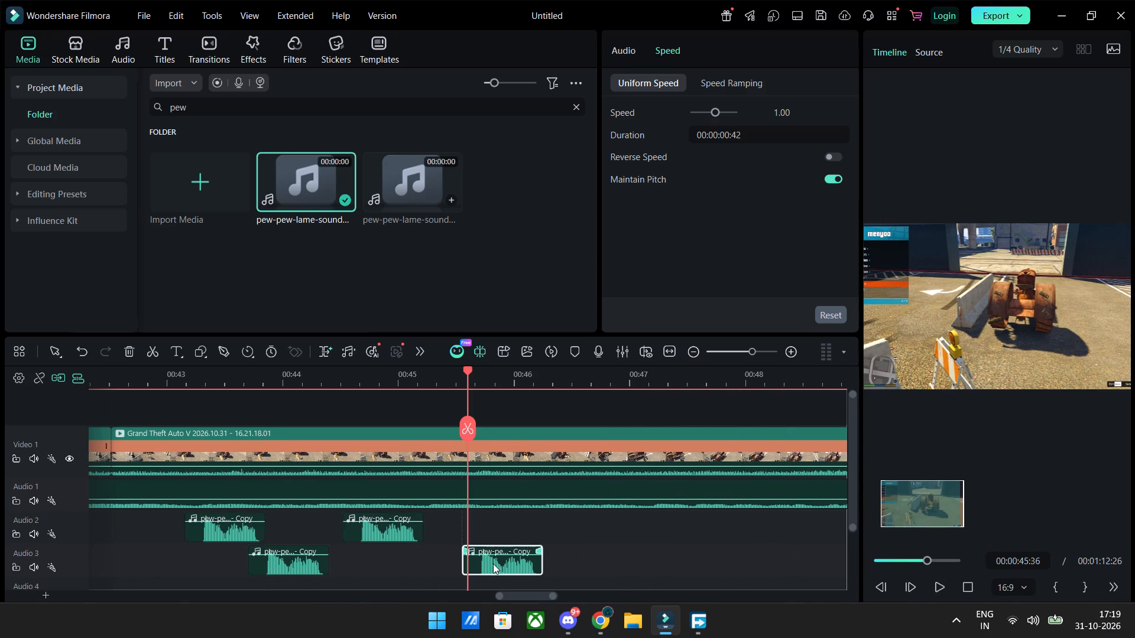
pyautogui.moveTo(493, 564); pyautogui.dragTo(467, 572)
# Play the timeline from about 00:00:43:05 to 00:00:53:05 to check the pew sounds and the following tractor footage.
pyautogui.click(184, 378)
pyautogui.press('space')
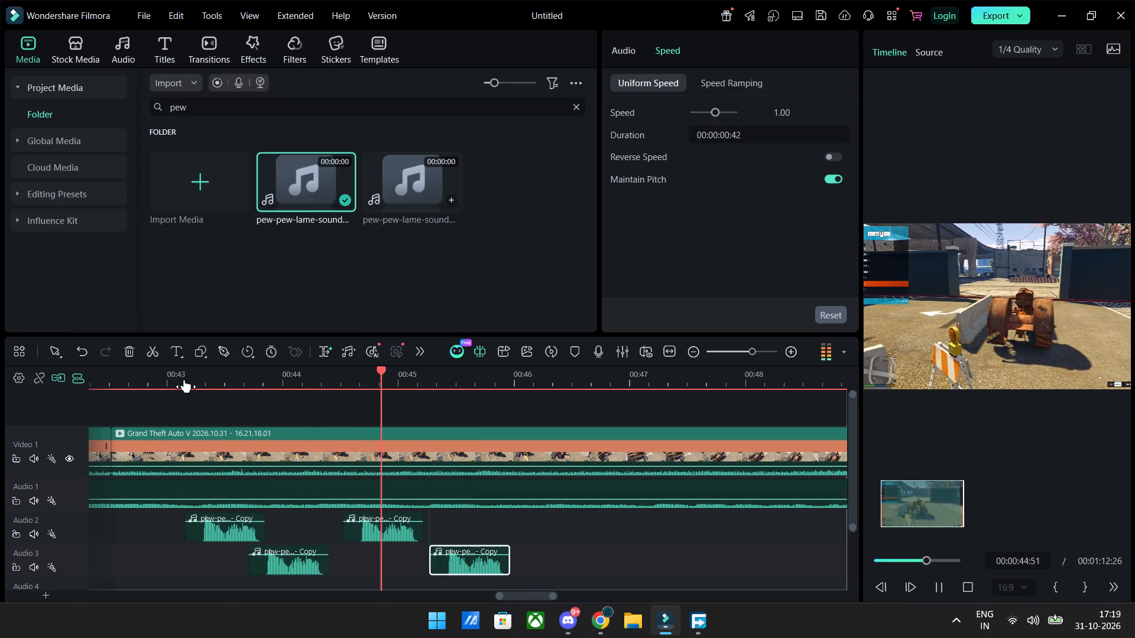
pyautogui.press('space')
pyautogui.press('space')
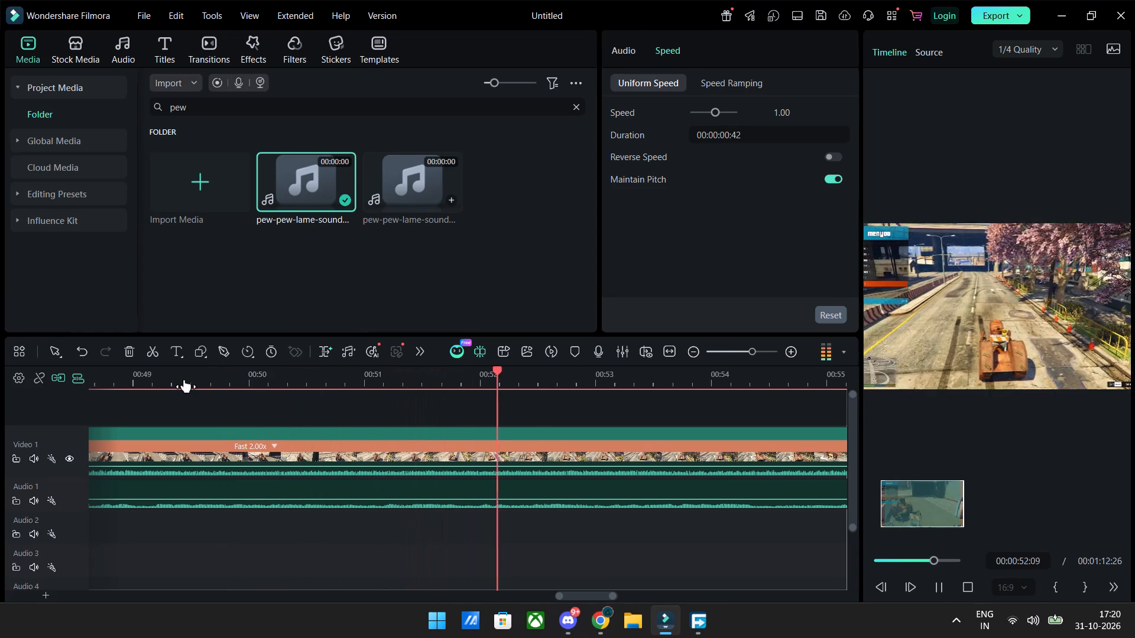
pyautogui.press('space')
# Switch to Google Chrome and view the "Trolling A GTA 5 Police As A Fake Barrier" YouTube Short.
pyautogui.hotkey('alt', 'Tab')
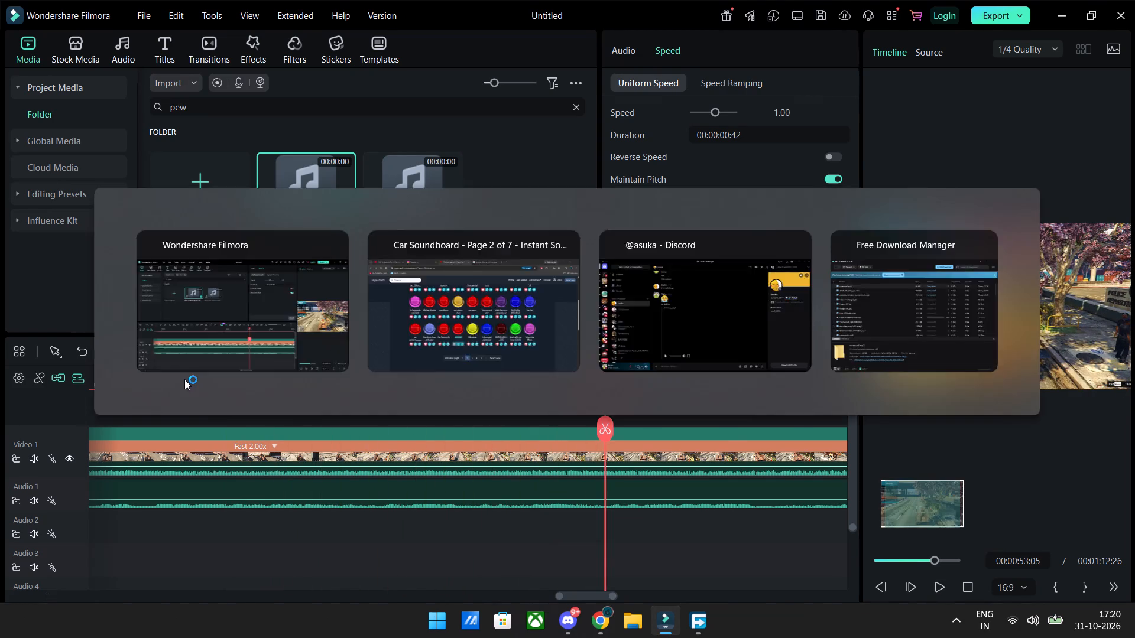
pyautogui.click(174, 0)
pyautogui.click(458, 403)
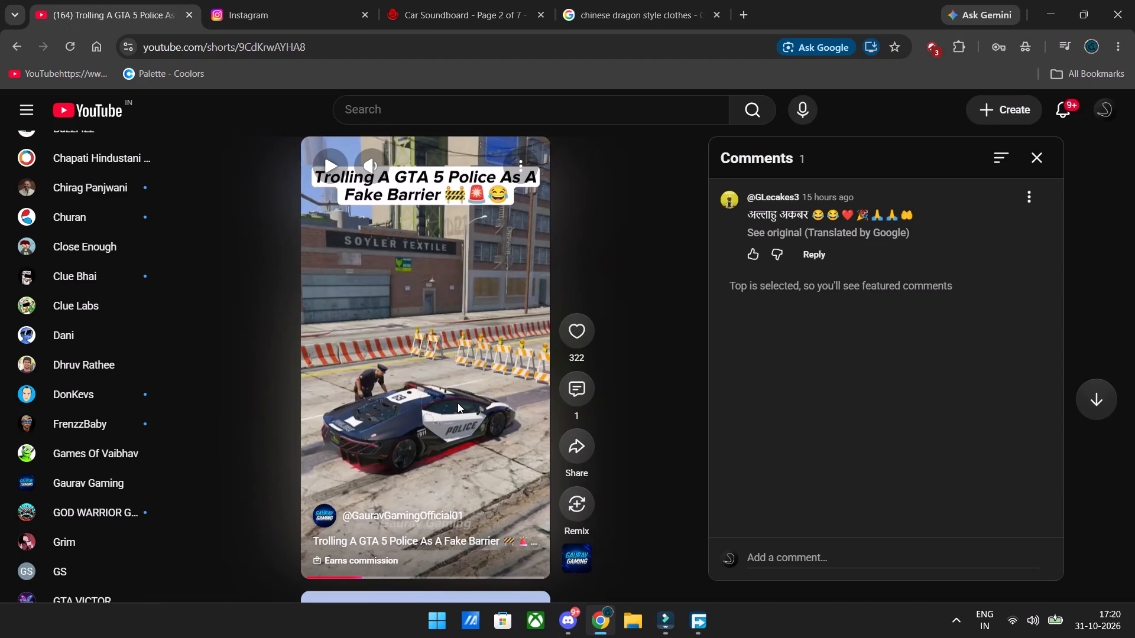
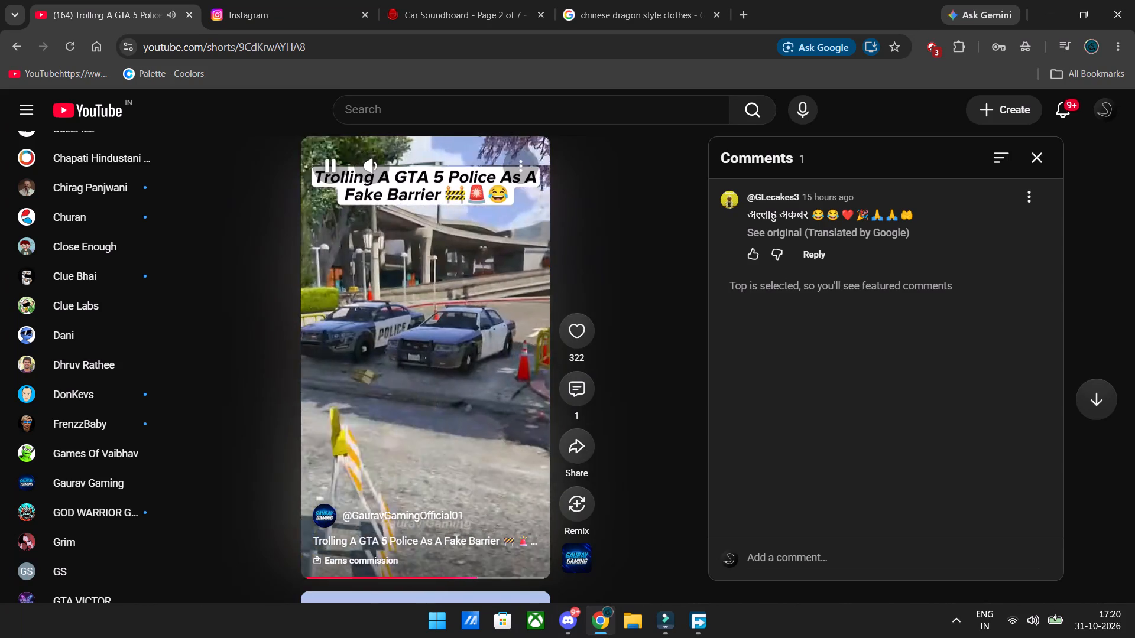
# Watch the fake-barrier Short past the police station scene and pause it where the tractor is on the road behind the barrier.
pyautogui.click(494, 363)
pyautogui.click(502, 383)
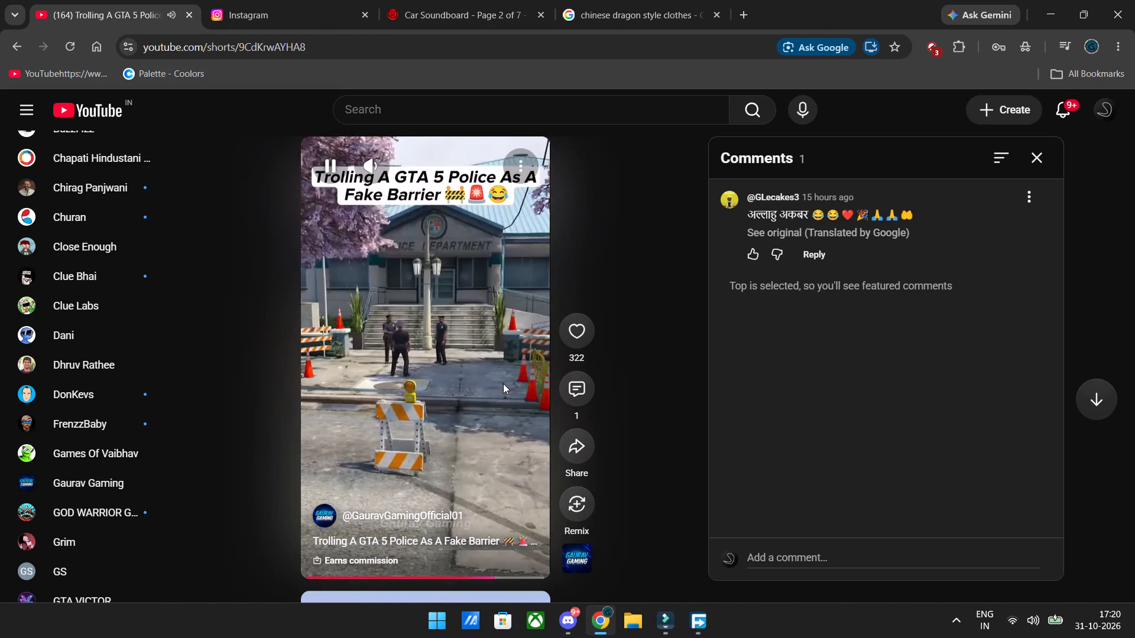
pyautogui.click(503, 383)
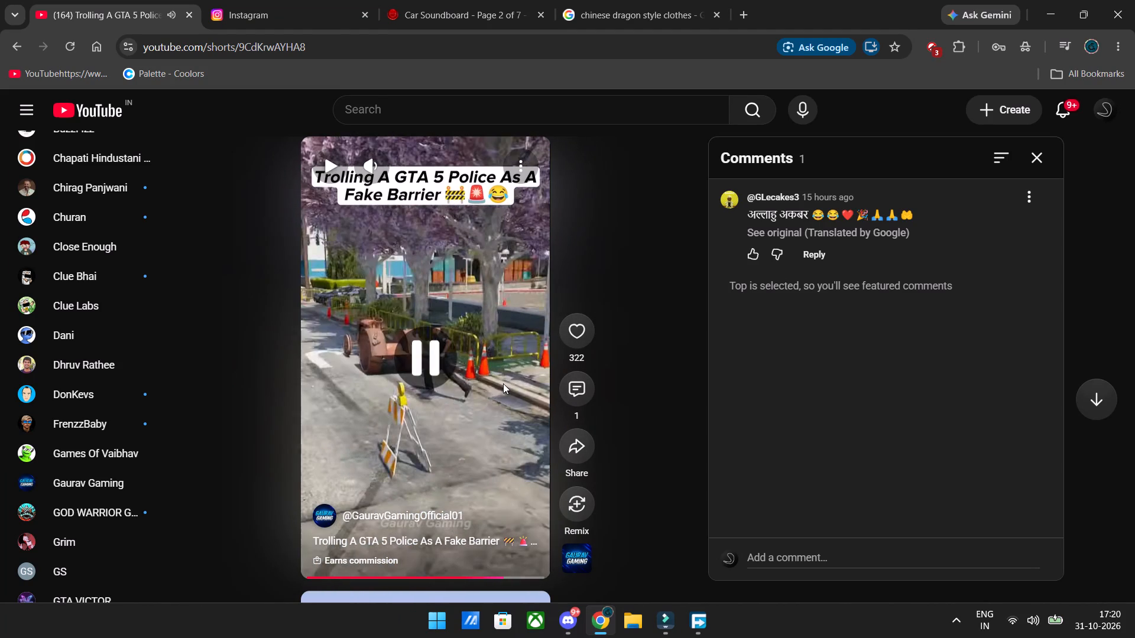
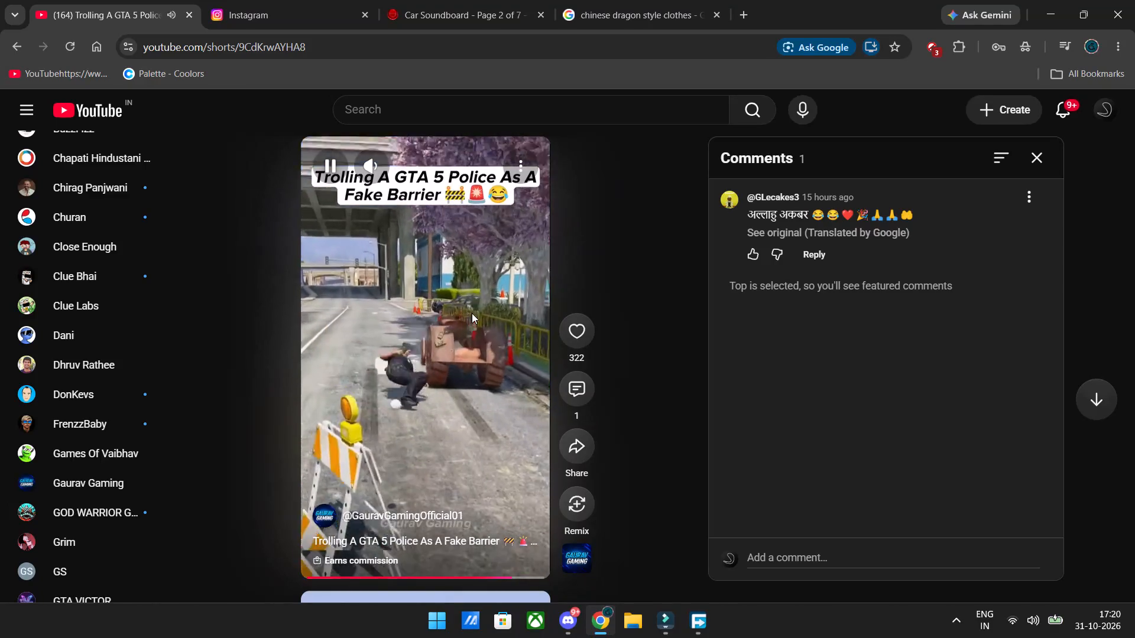
# Pause the reference Short, switch to Filmora and review the timeline from about 53 s to 00:59:32, past the police station scene.
pyautogui.click(472, 313)
pyautogui.click(658, 616)
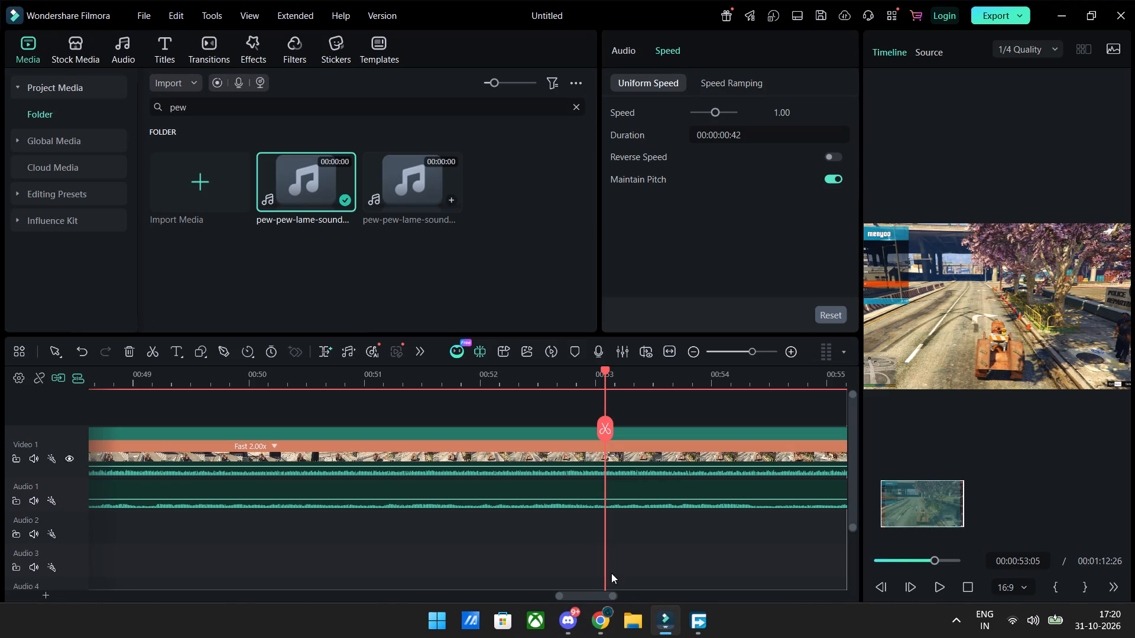
pyautogui.moveTo(605, 367); pyautogui.dragTo(404, 379)
pyautogui.press('space')
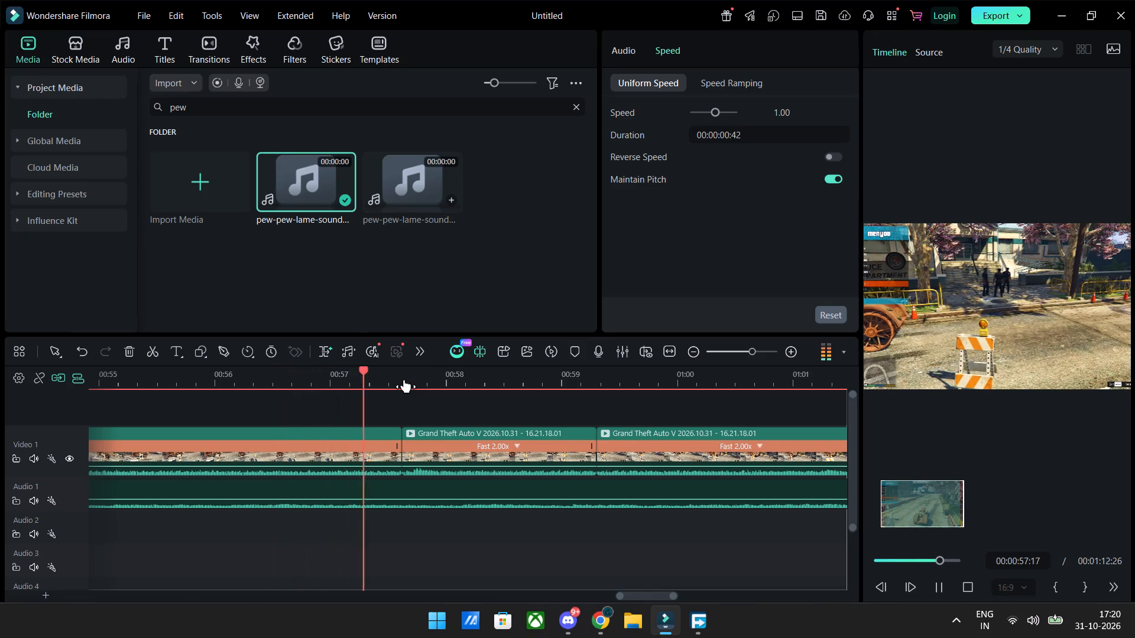
pyautogui.press('space')
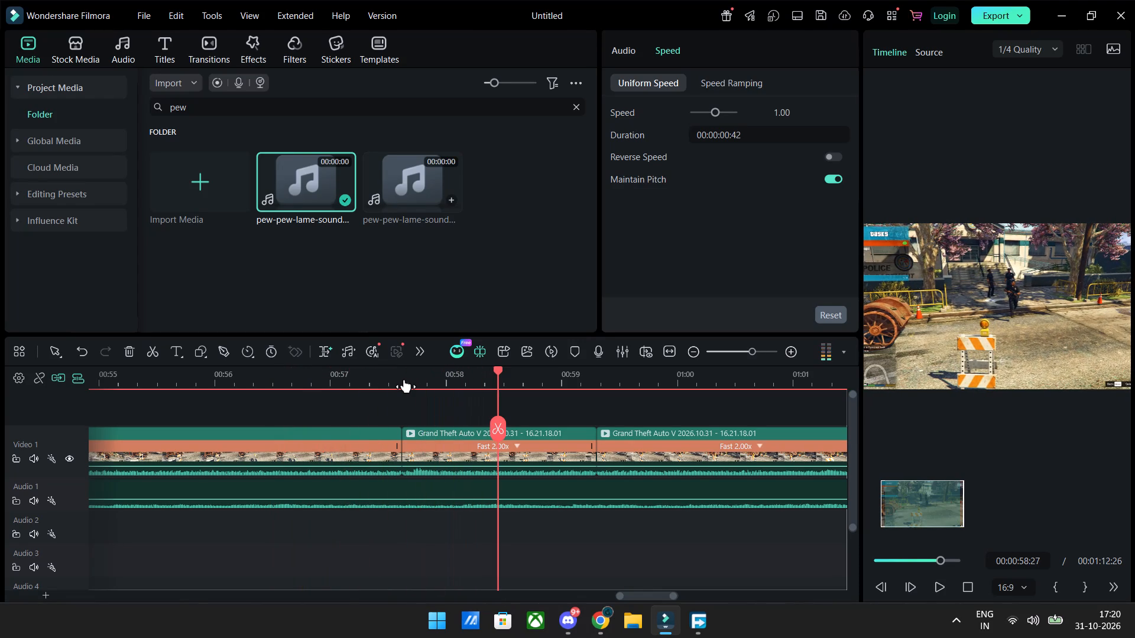
pyautogui.press('space')
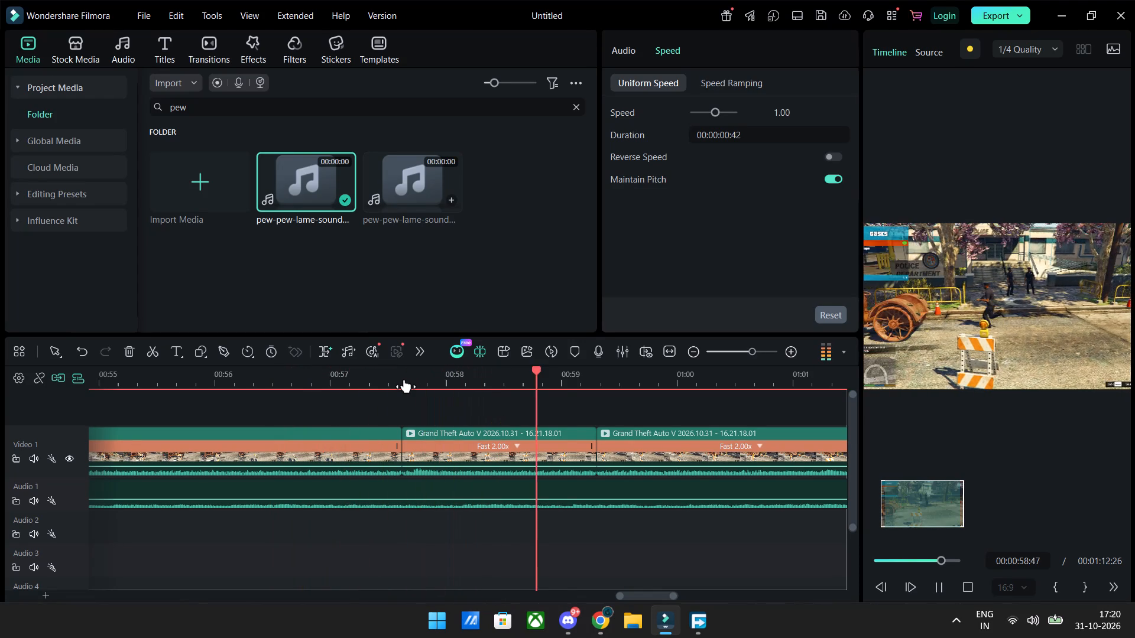
pyautogui.press('space')
pyautogui.press('space')
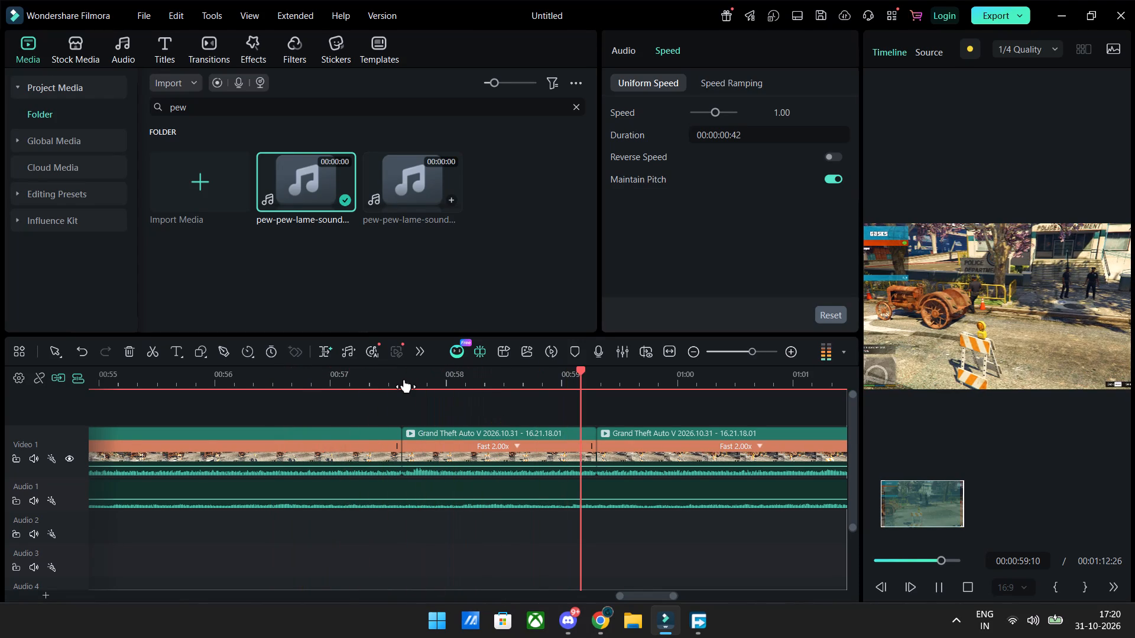
pyautogui.press('space')
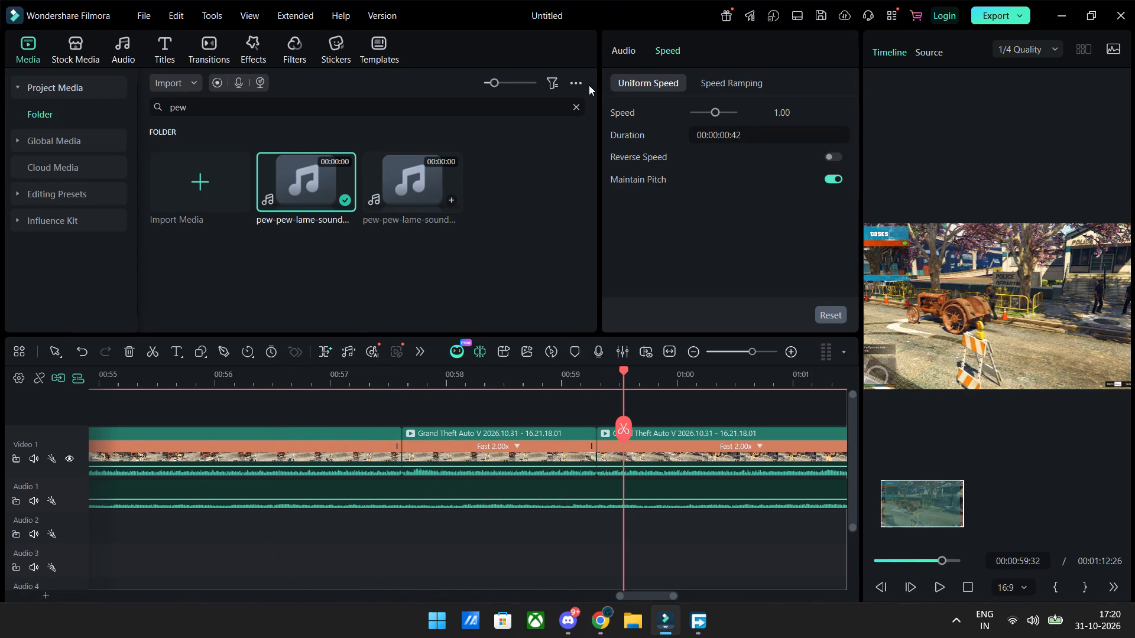
# Find the "huh" sounds in the project media, place HUH - Copy on Audio 2 just after 59 s, and play it back.
pyautogui.tripleClick(576, 100)
pyautogui.write('huh')
pyautogui.press('Return')
pyautogui.moveTo(411, 169); pyautogui.dragTo(588, 530)
pyautogui.moveTo(620, 538); pyautogui.dragTo(634, 537)
pyautogui.click(565, 383)
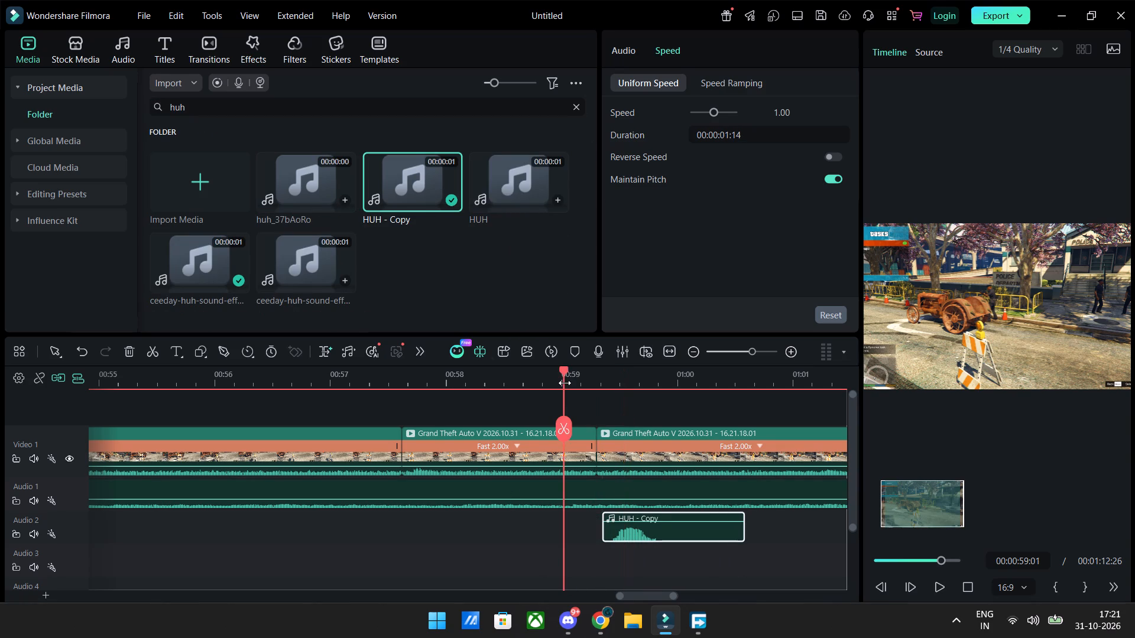
pyautogui.press('space')
pyautogui.press('space')
pyautogui.press('space')
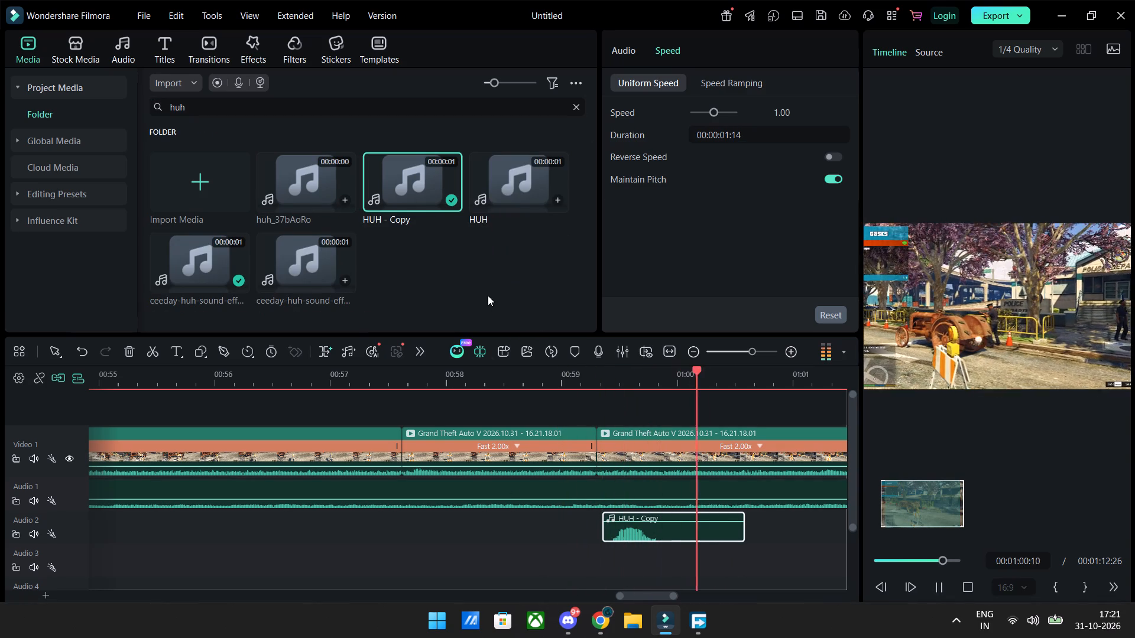
pyautogui.press('space')
# Find the "punch" sounds in the project media and place punch on Audio 3, starting just before 01:00:51.
pyautogui.click(579, 105)
pyautogui.click(536, 102)
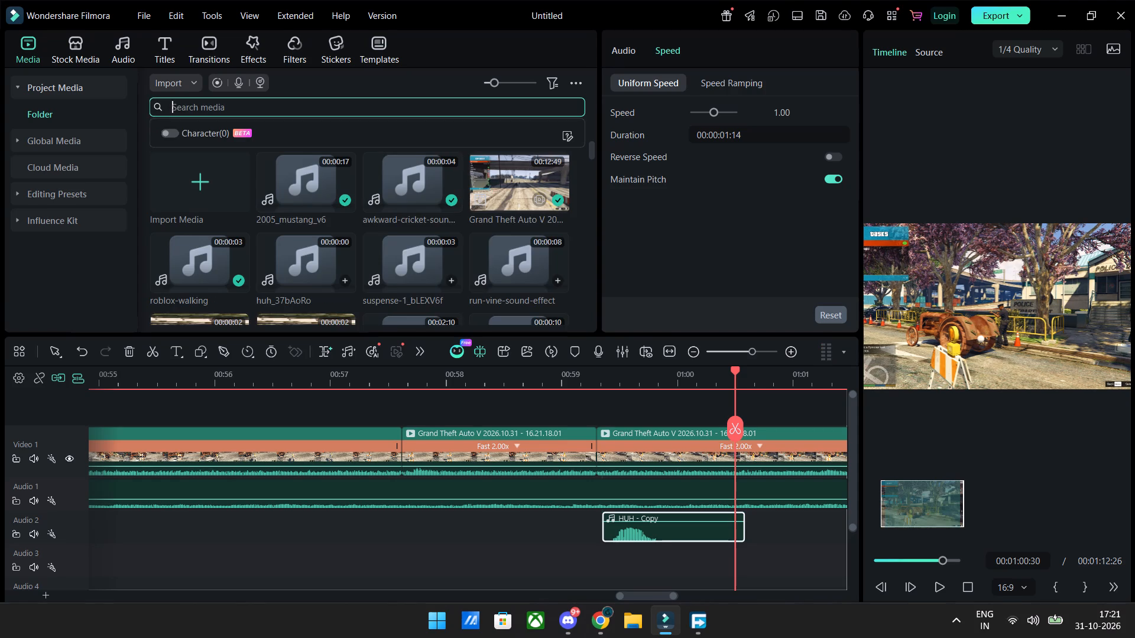
pyautogui.write('punch')
pyautogui.press('Return')
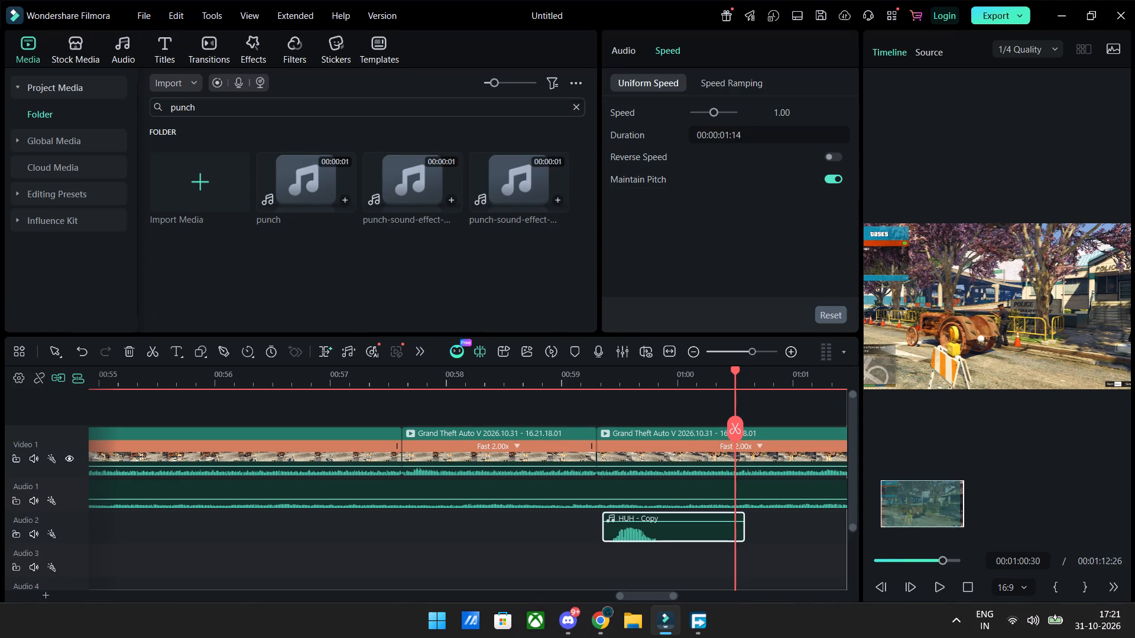
pyautogui.moveTo(325, 184); pyautogui.dragTo(714, 560)
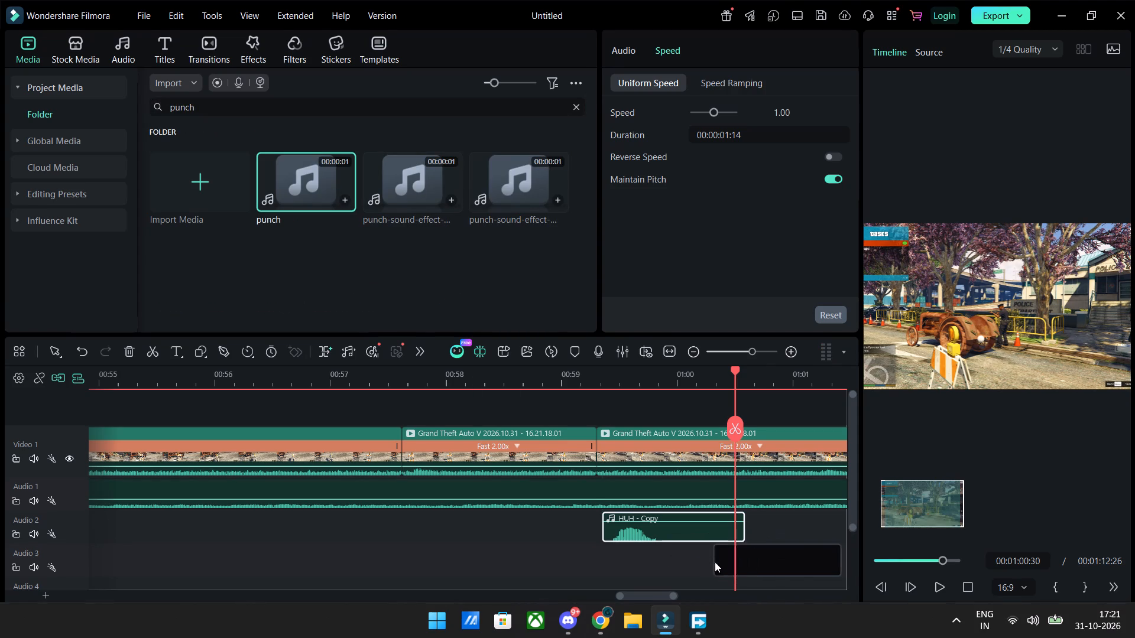
pyautogui.press('space')
pyautogui.press('space')
pyautogui.moveTo(743, 567); pyautogui.dragTo(755, 568)
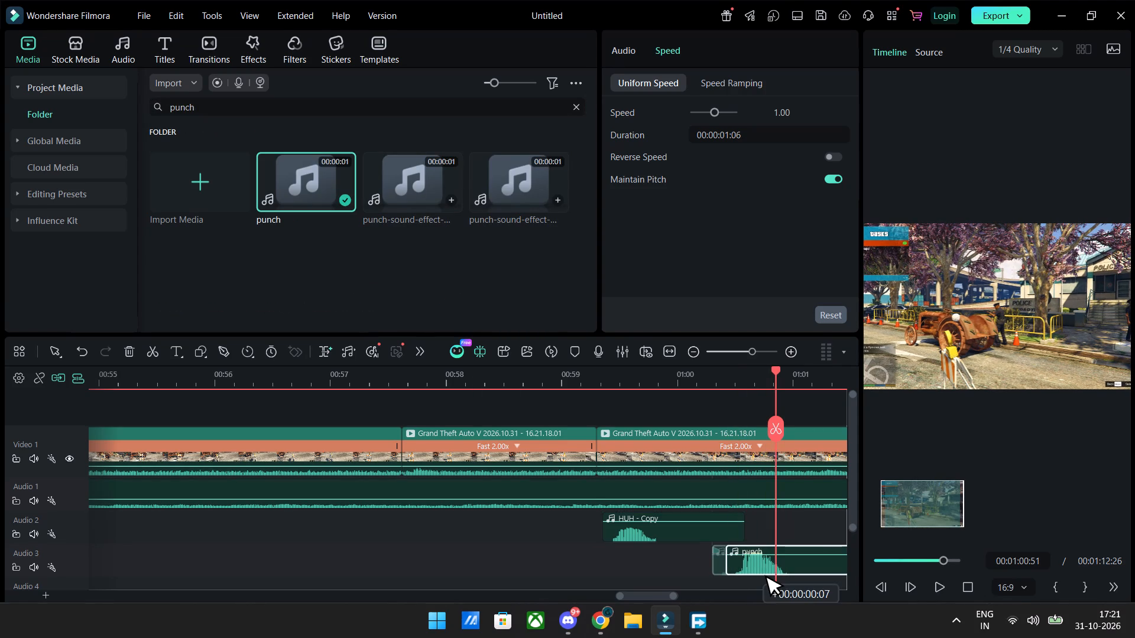
pyautogui.moveTo(755, 568); pyautogui.dragTo(796, 568)
# Play back the punch sound, shift its Audio 3 clip slightly later, and replay through to the motorcycle scene at 01:02:16.
pyautogui.click(399, 170)
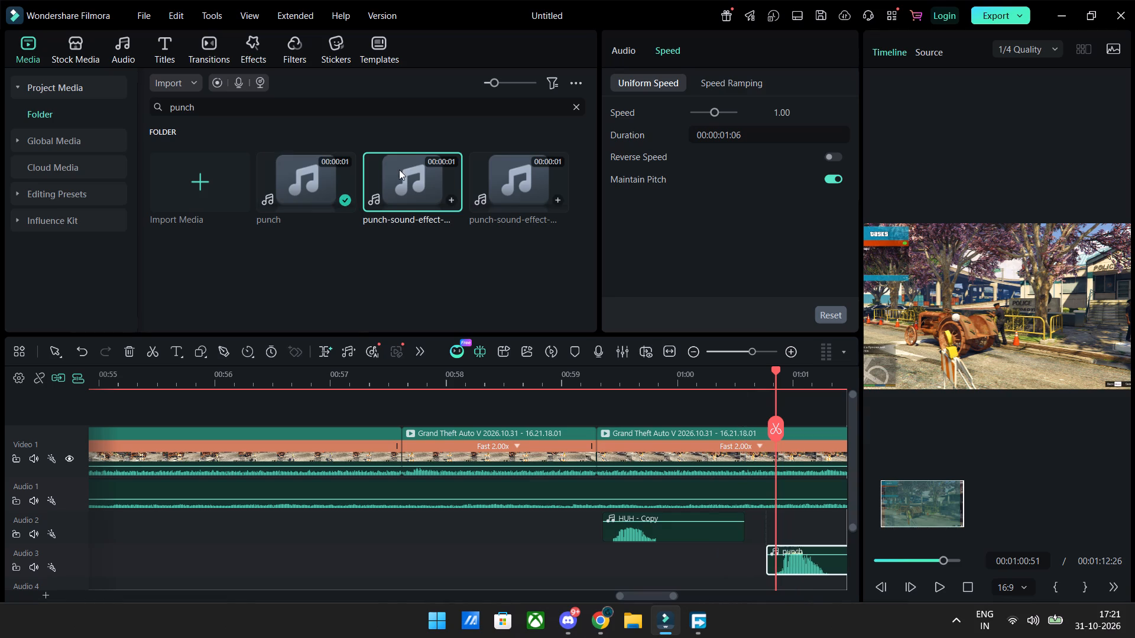
pyautogui.click(812, 569)
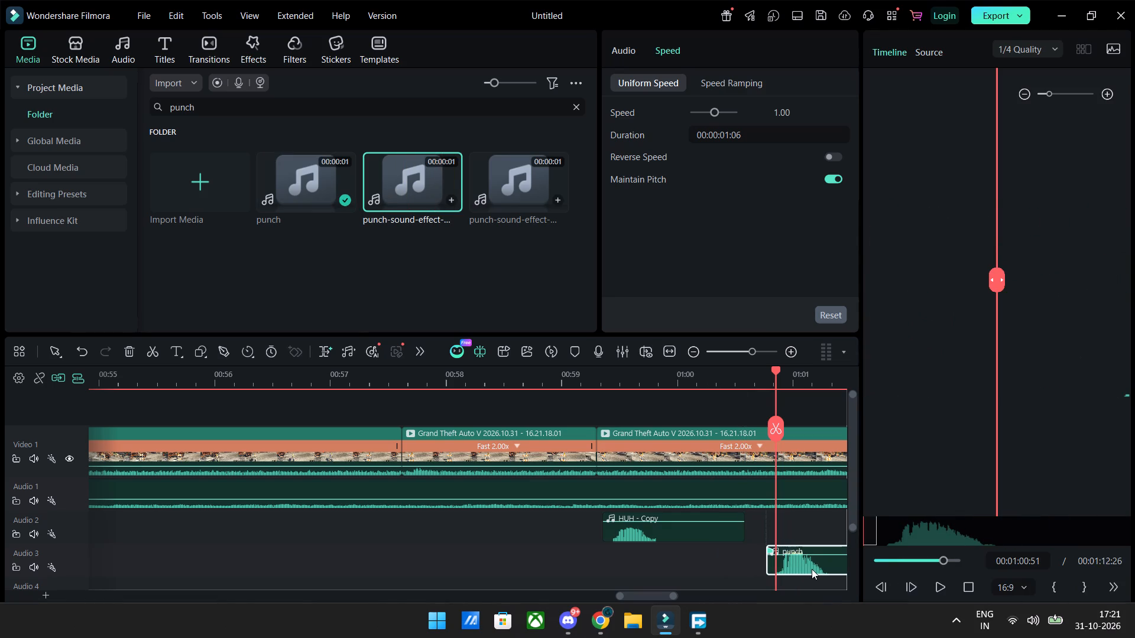
pyautogui.moveTo(775, 369); pyautogui.dragTo(696, 385)
pyautogui.press('space')
pyautogui.press('space')
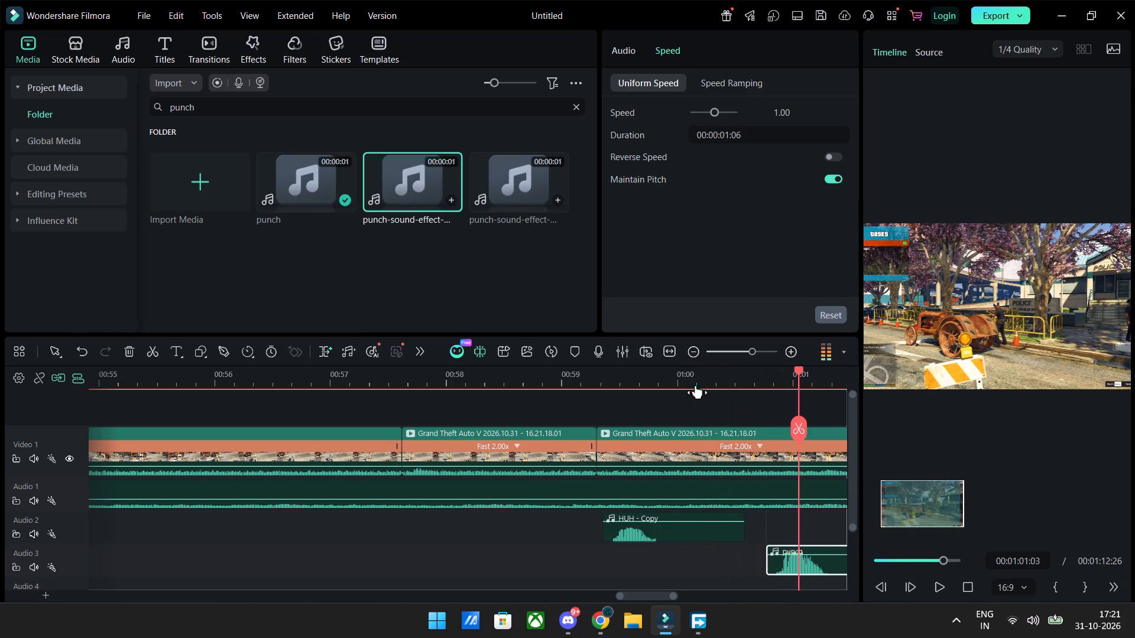
pyautogui.moveTo(774, 568); pyautogui.dragTo(786, 568)
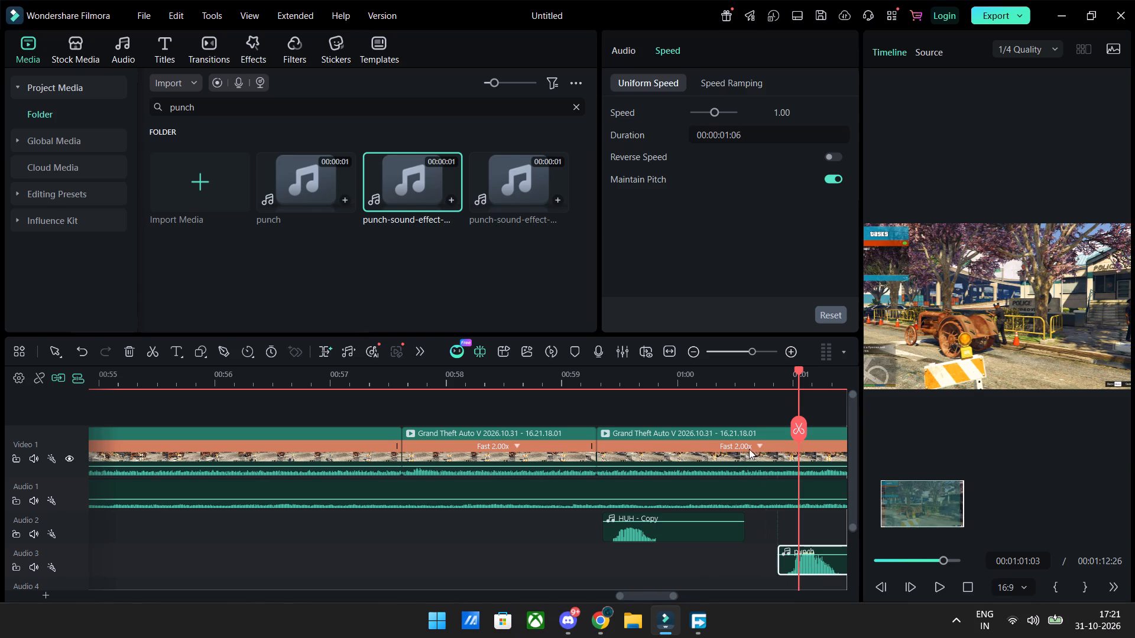
pyautogui.click(732, 390)
pyautogui.click(733, 377)
pyautogui.press('space')
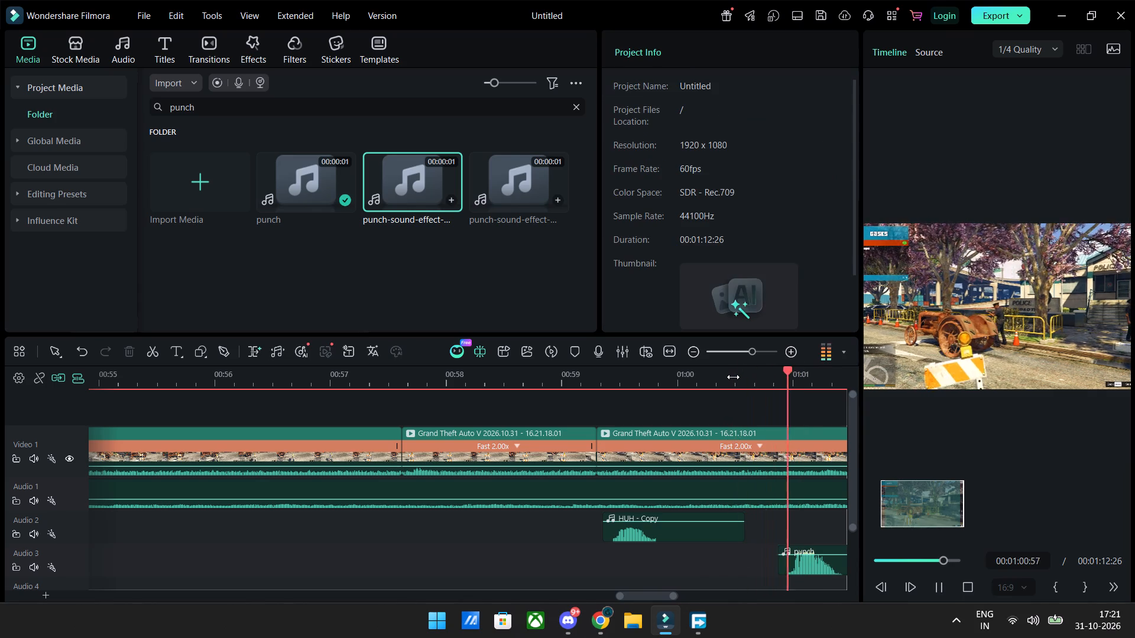
pyautogui.press('space')
pyautogui.press('space')
pyautogui.press('space')
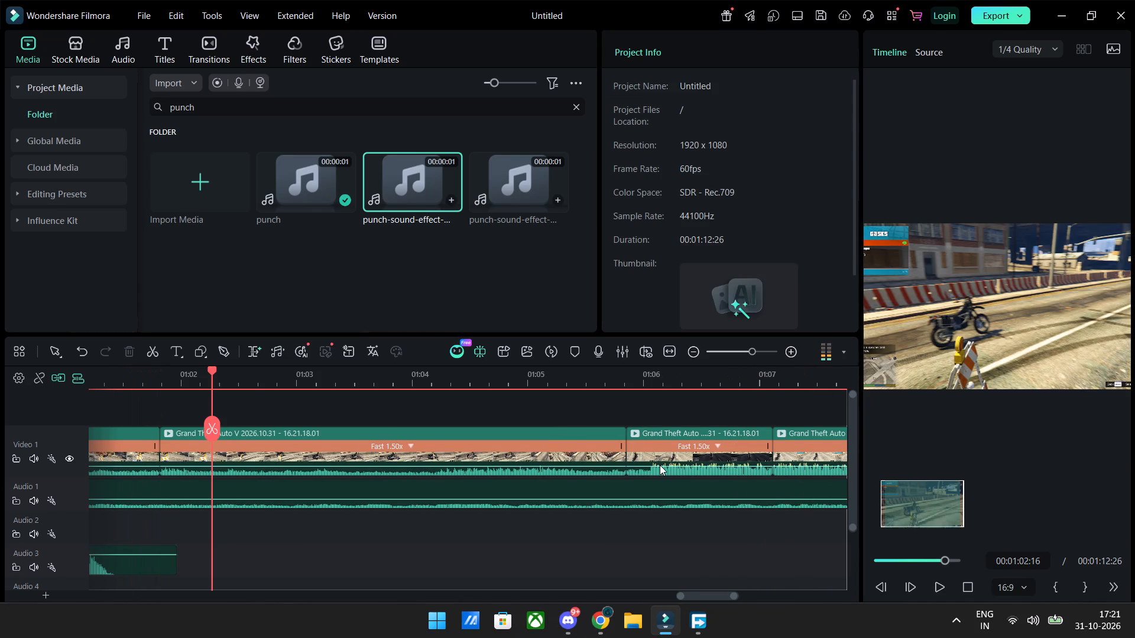
# Switch to Chrome and play the reference Short on, pausing where the motorcycle stands beside the barrier.
pyautogui.click(593, 619)
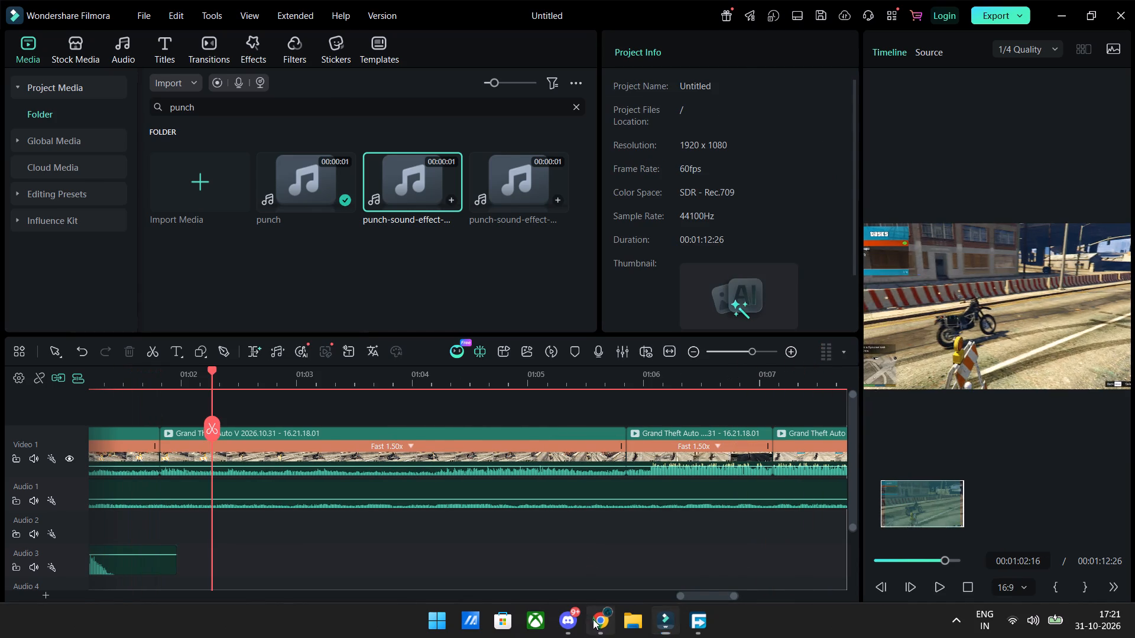
pyautogui.click(482, 393)
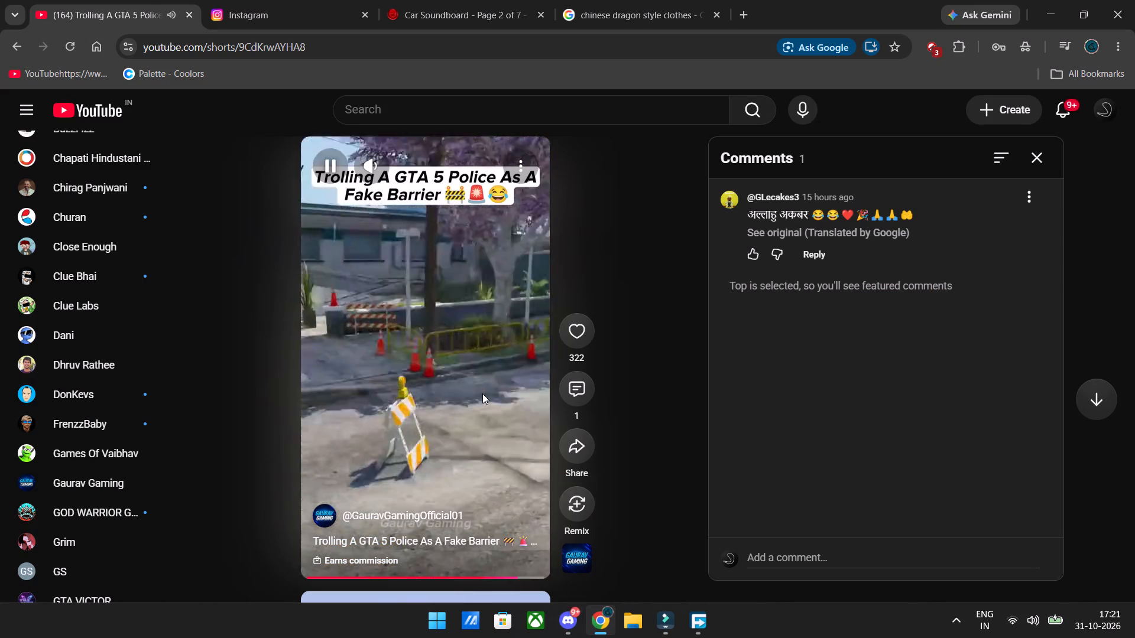
pyautogui.click(482, 393)
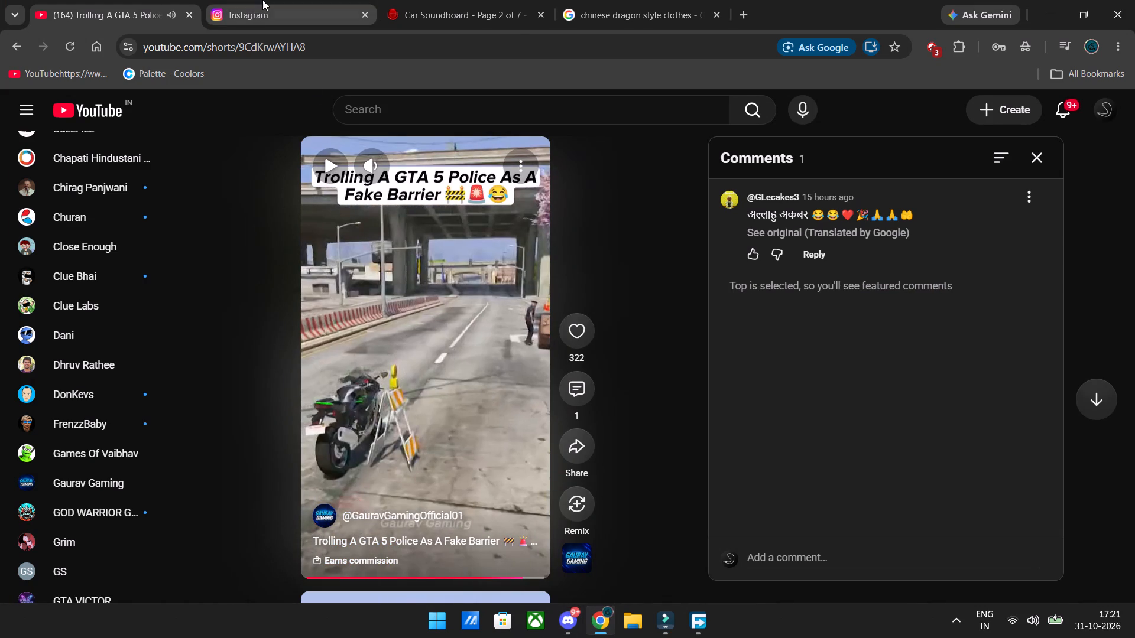
# Search Myinstants for "run", preview the RUN vine sound and request its MP3 download.
pyautogui.click(611, 0)
pyautogui.click(499, 9)
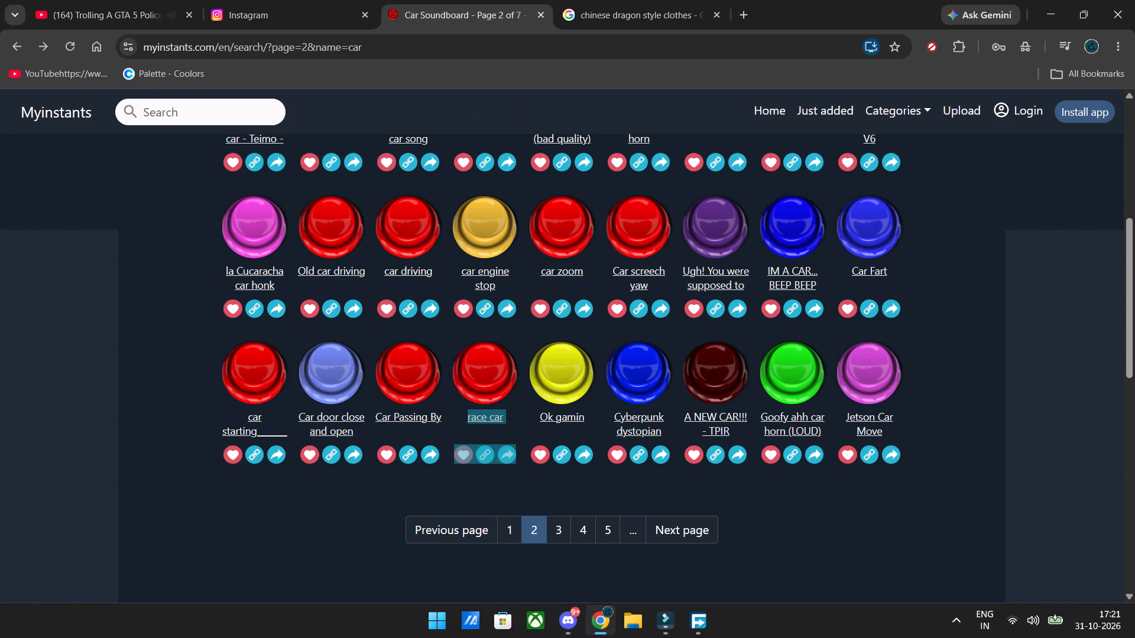
pyautogui.click(244, 121)
pyautogui.write('run')
pyautogui.press('Return')
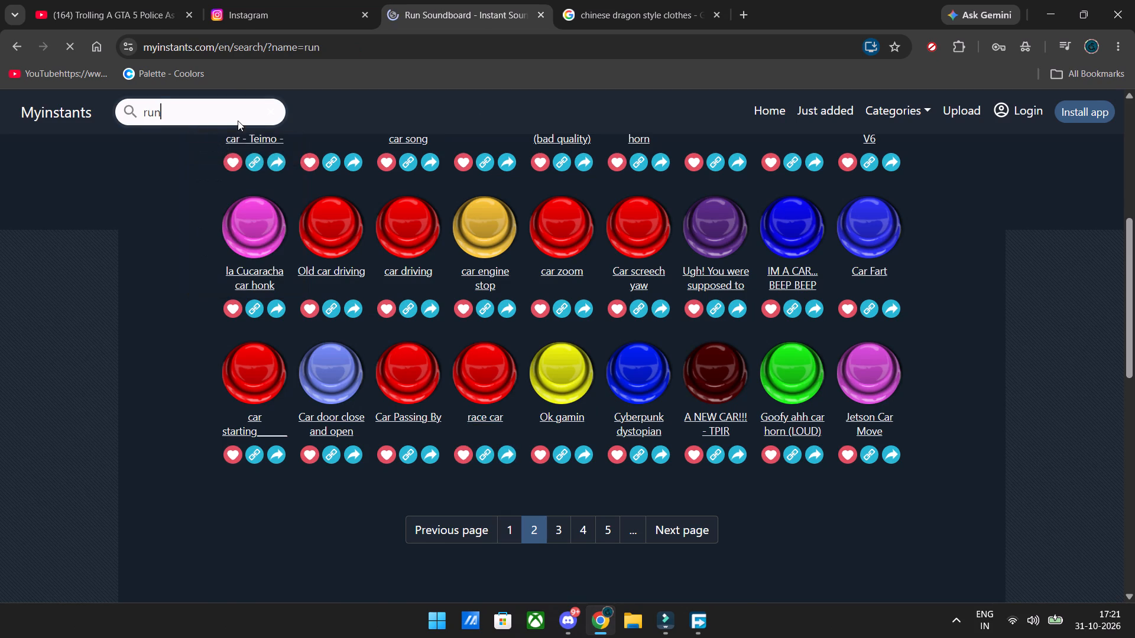
pyautogui.click(267, 292)
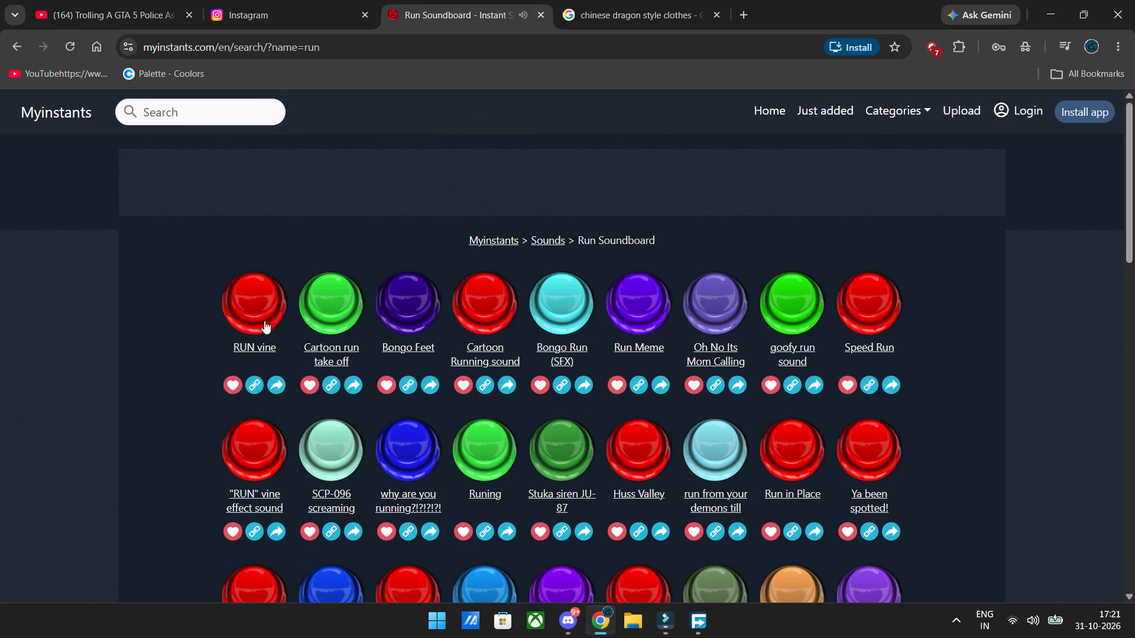
pyautogui.click(257, 344)
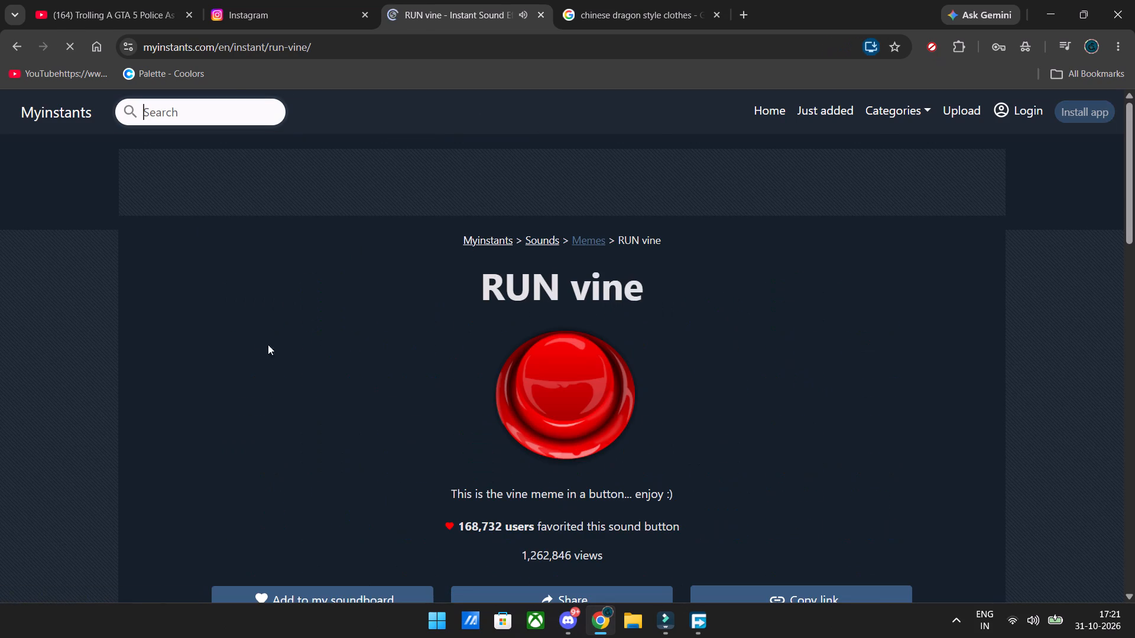
pyautogui.scroll(-2, 579, 415)
pyautogui.click(571, 490)
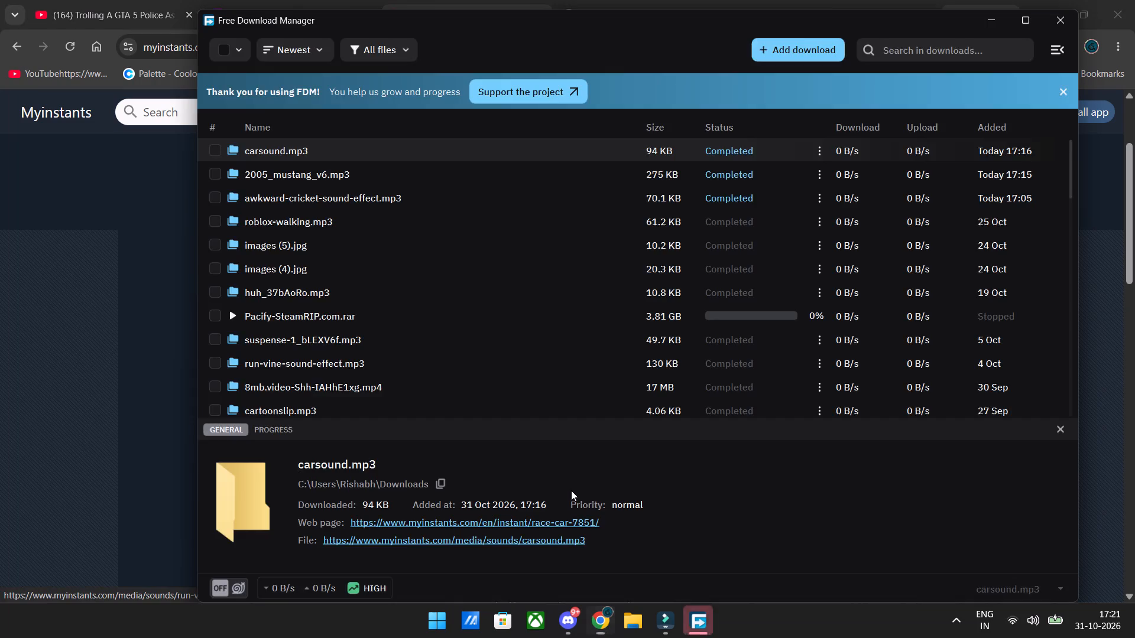
# Check the run-vine-sound-effect.mp3 entry in Free Download Manager and return to the RUN vine page in Chrome.
pyautogui.click(799, 369)
pyautogui.moveTo(799, 369); pyautogui.dragTo(848, 524)
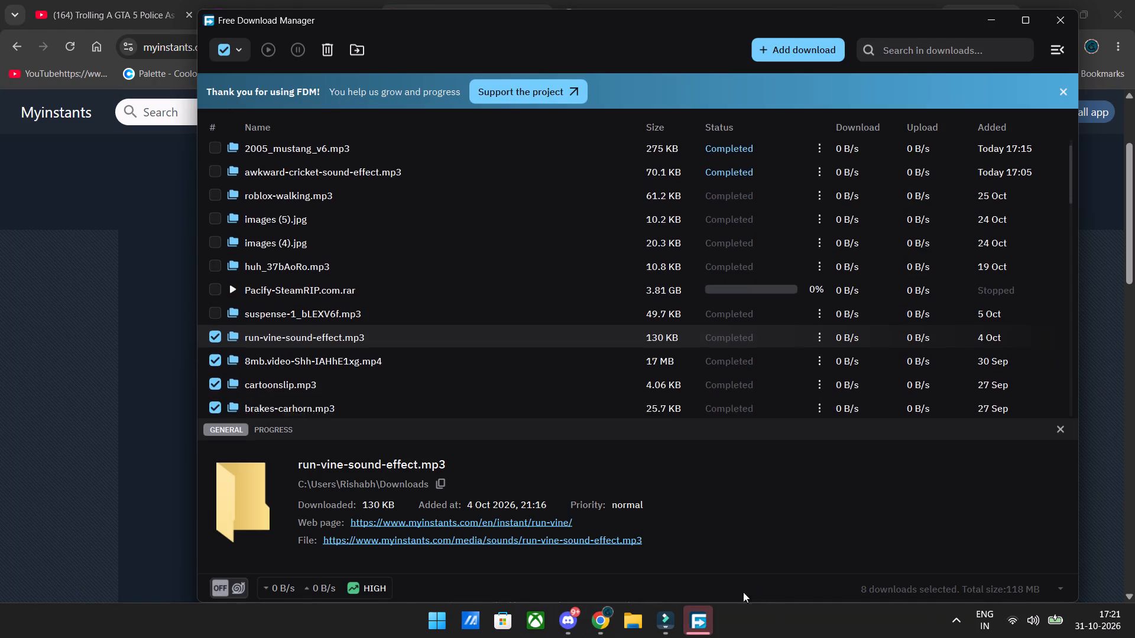
pyautogui.click(706, 618)
pyautogui.click(618, 617)
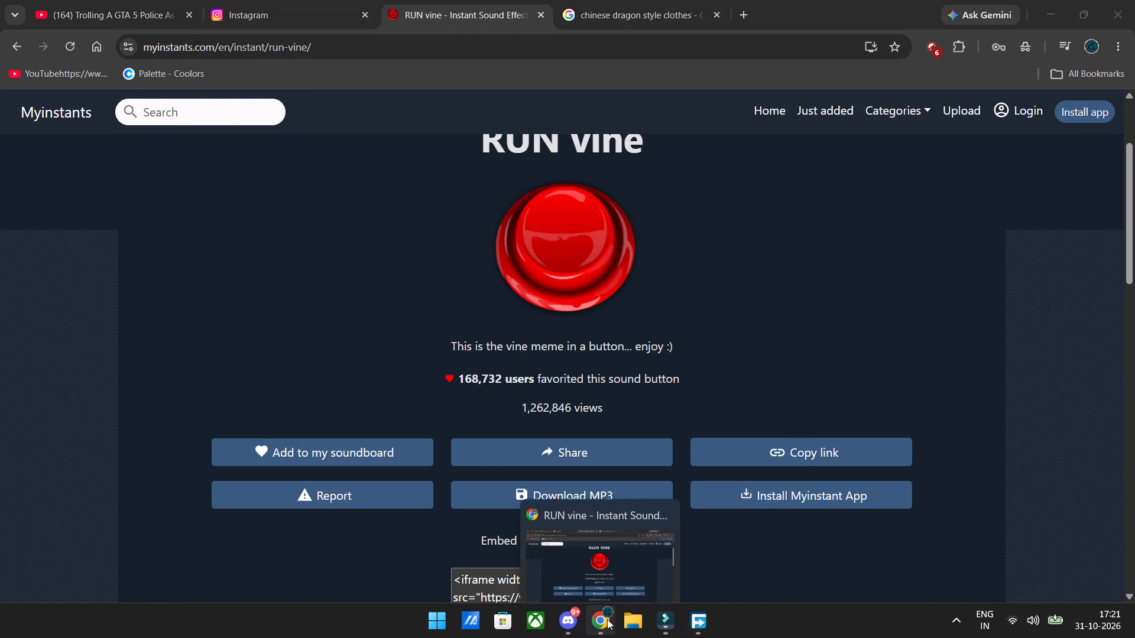
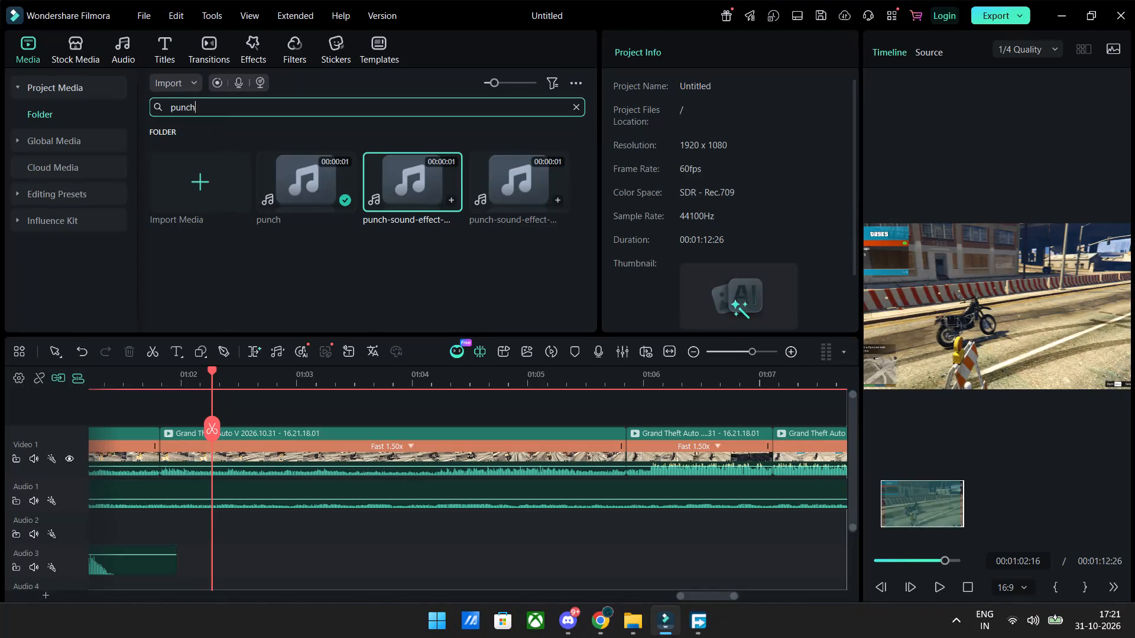
# Search the project media for "ru" and place run-vine-sound-effect on Audio 4, just after the playhead at 01:02:16.
pyautogui.press('BackSpace')
pyautogui.press('BackSpace')
pyautogui.press('BackSpace')
pyautogui.write('ru')
pyautogui.press('Return')
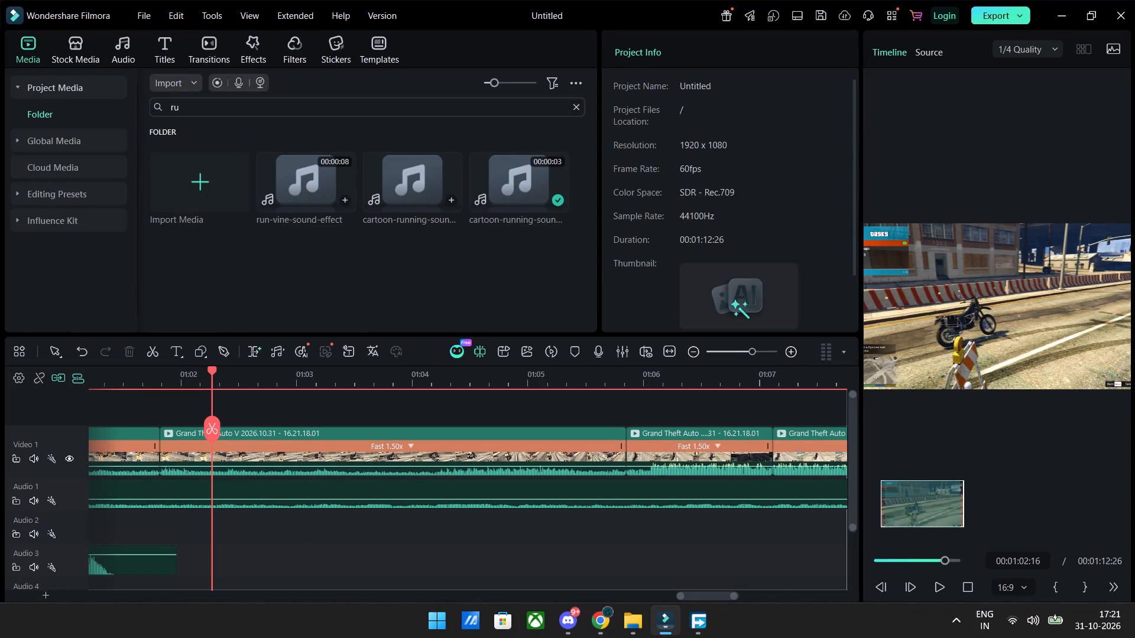
pyautogui.click(316, 178)
pyautogui.moveTo(316, 169); pyautogui.dragTo(318, 266)
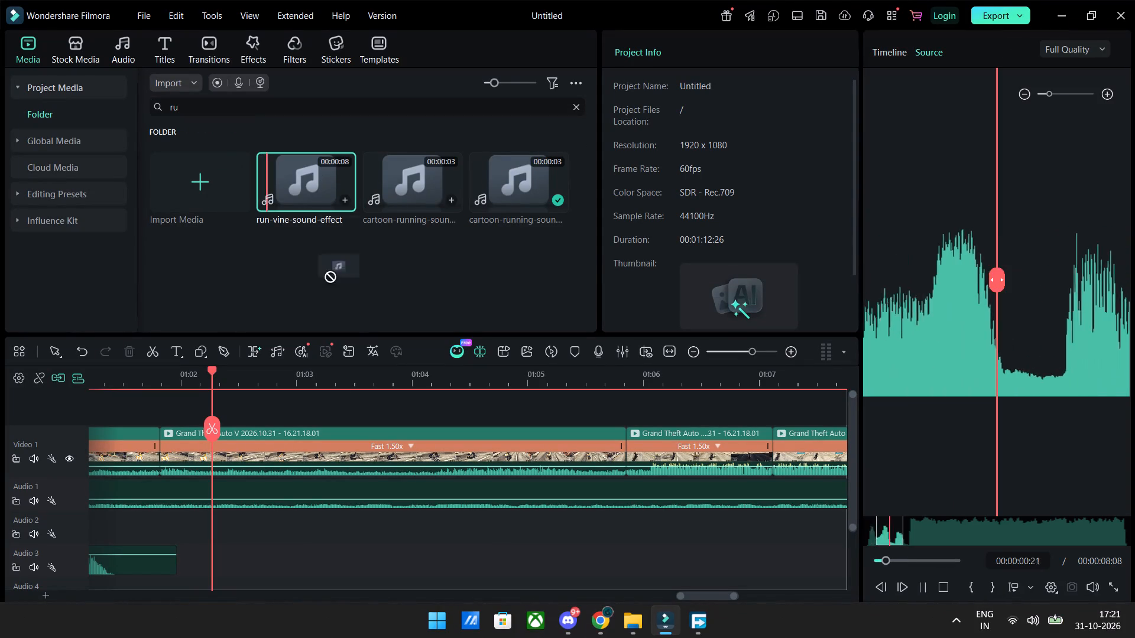
pyautogui.moveTo(318, 266); pyautogui.dragTo(239, 580)
pyautogui.scroll(-2, 281, 540)
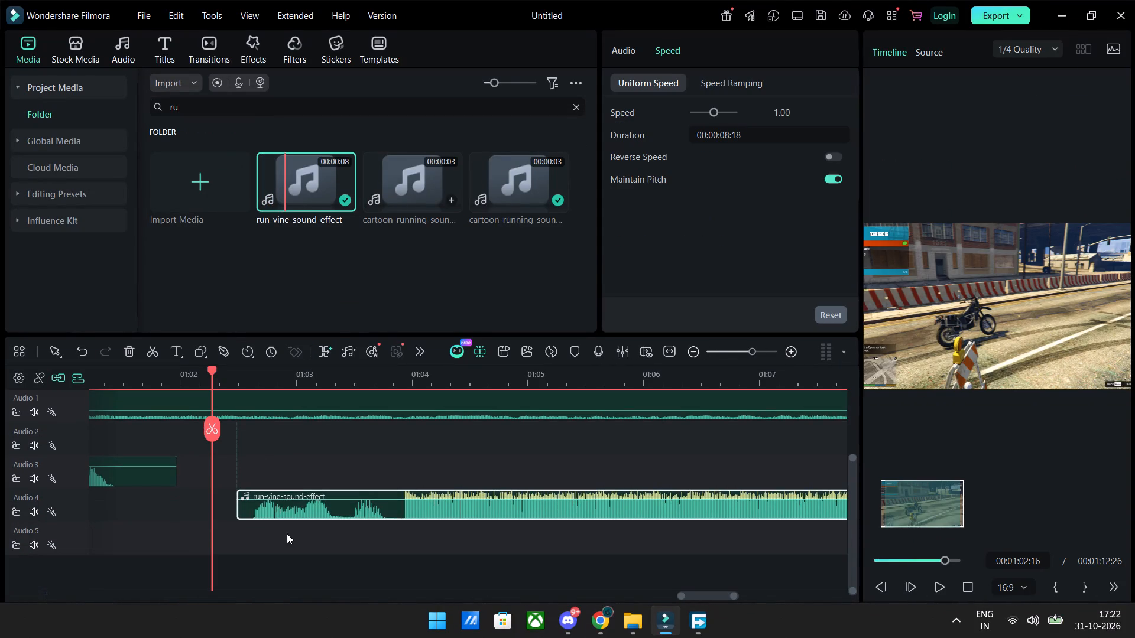
# Play the RUN vine clip, split it at 01:03:26 and delete the portion before the split.
pyautogui.moveTo(210, 370); pyautogui.dragTo(249, 383)
pyautogui.press('space')
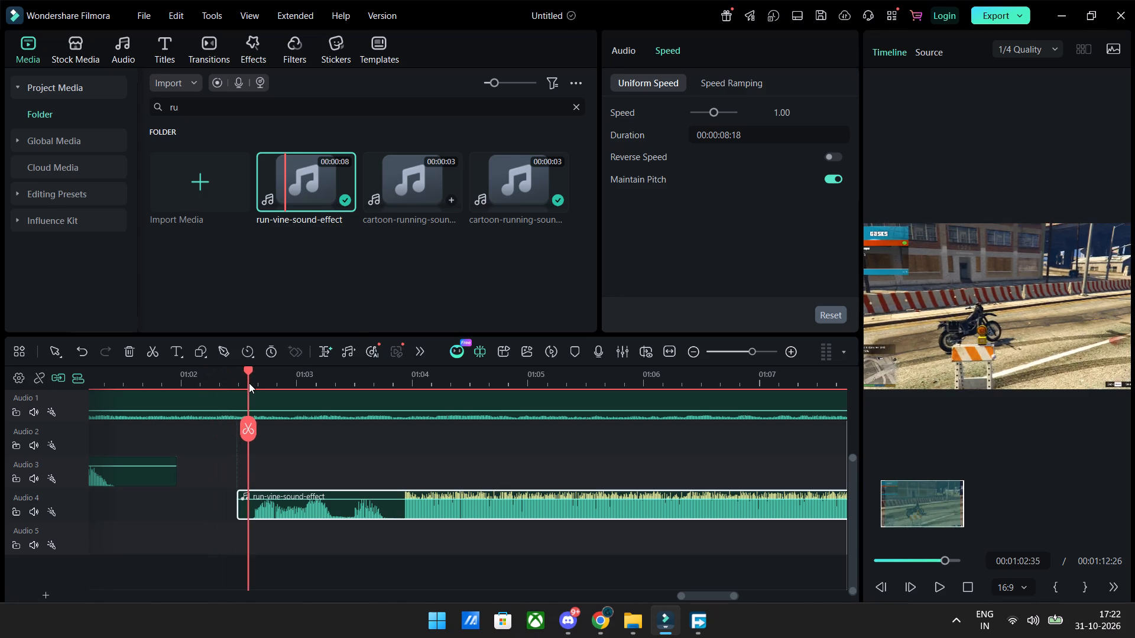
pyautogui.press('space')
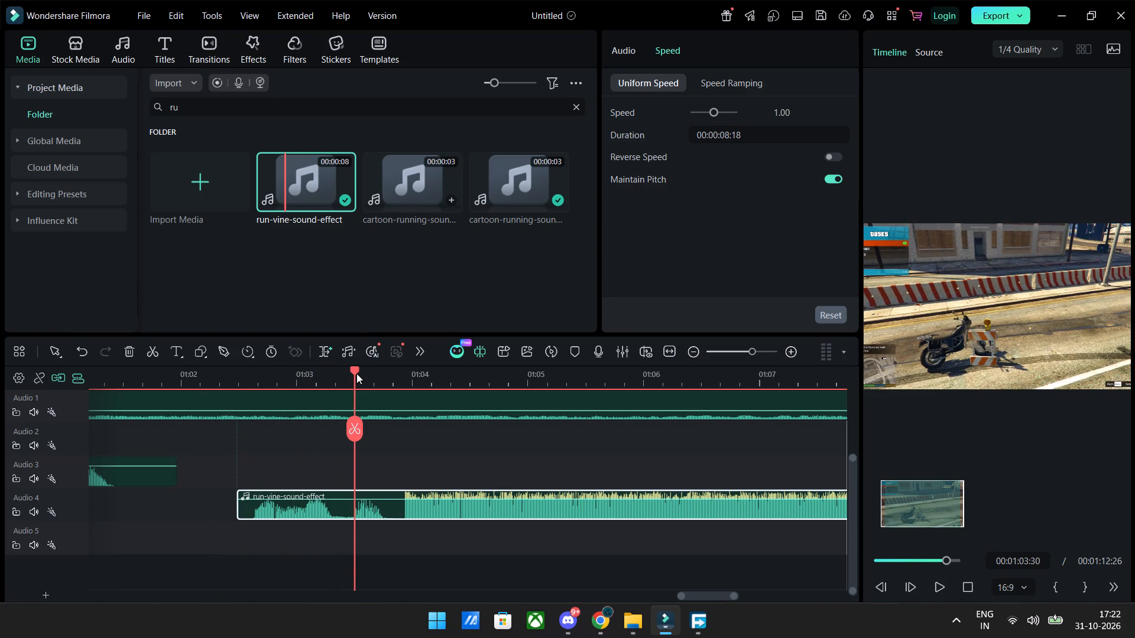
pyautogui.moveTo(354, 370); pyautogui.dragTo(347, 373)
pyautogui.click(318, 506)
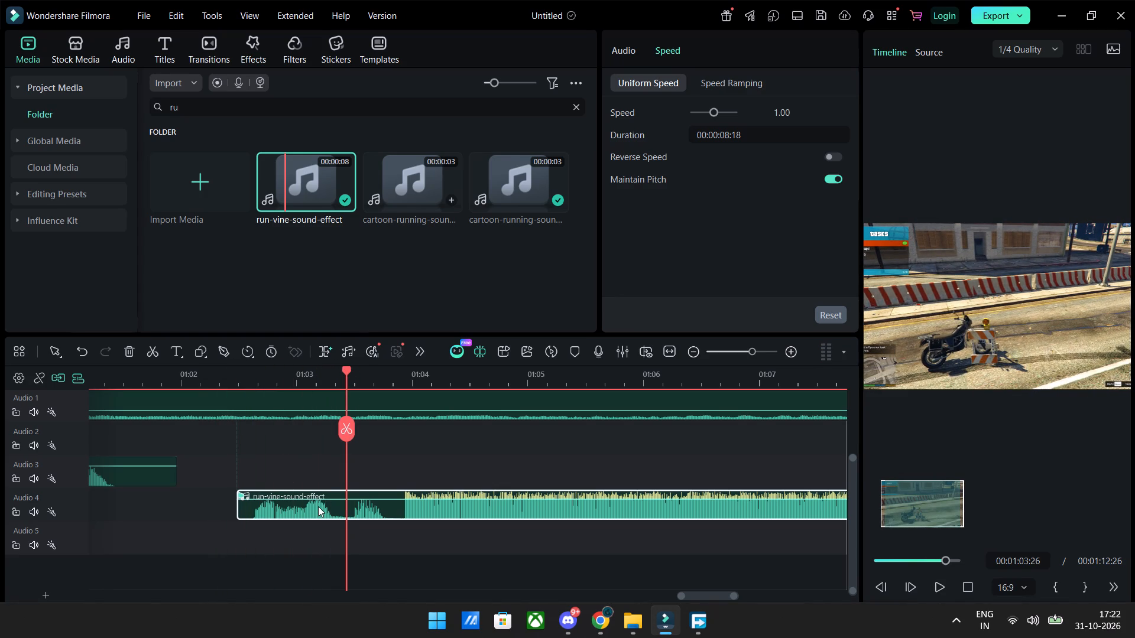
pyautogui.click(345, 426)
pyautogui.click(313, 514)
pyautogui.press('Delete')
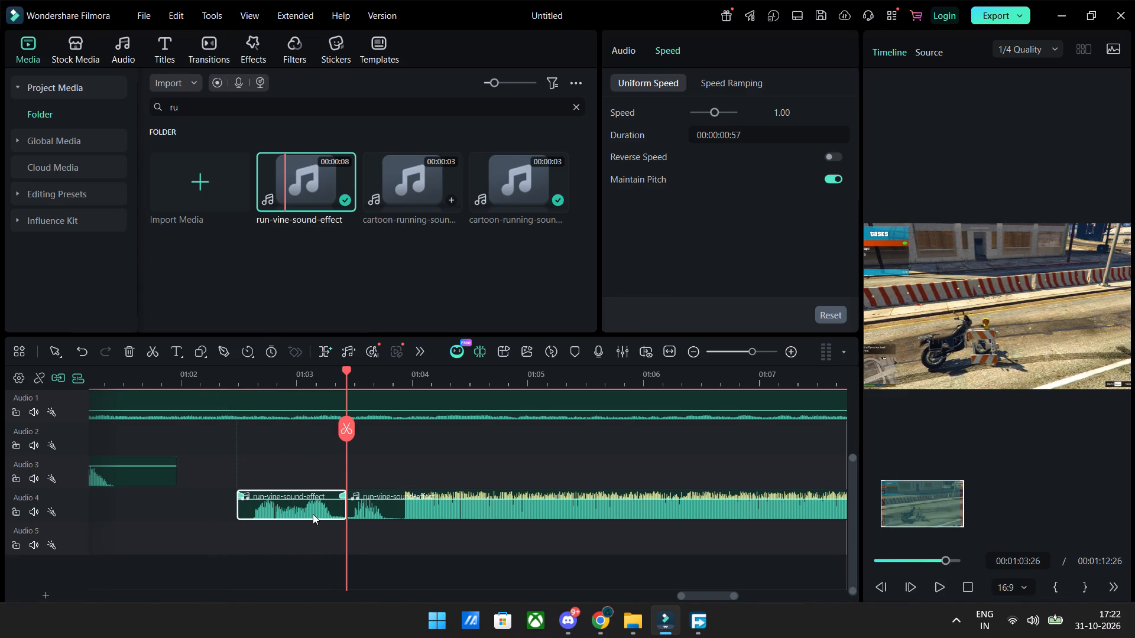
# Move the remaining RUN vine clip earlier on Audio 4, audition it, and reposition its start just before 01:02:04.
pyautogui.moveTo(384, 508); pyautogui.dragTo(141, 503)
pyautogui.scroll(1, 170, 512)
pyautogui.moveTo(348, 370); pyautogui.dragTo(345, 371)
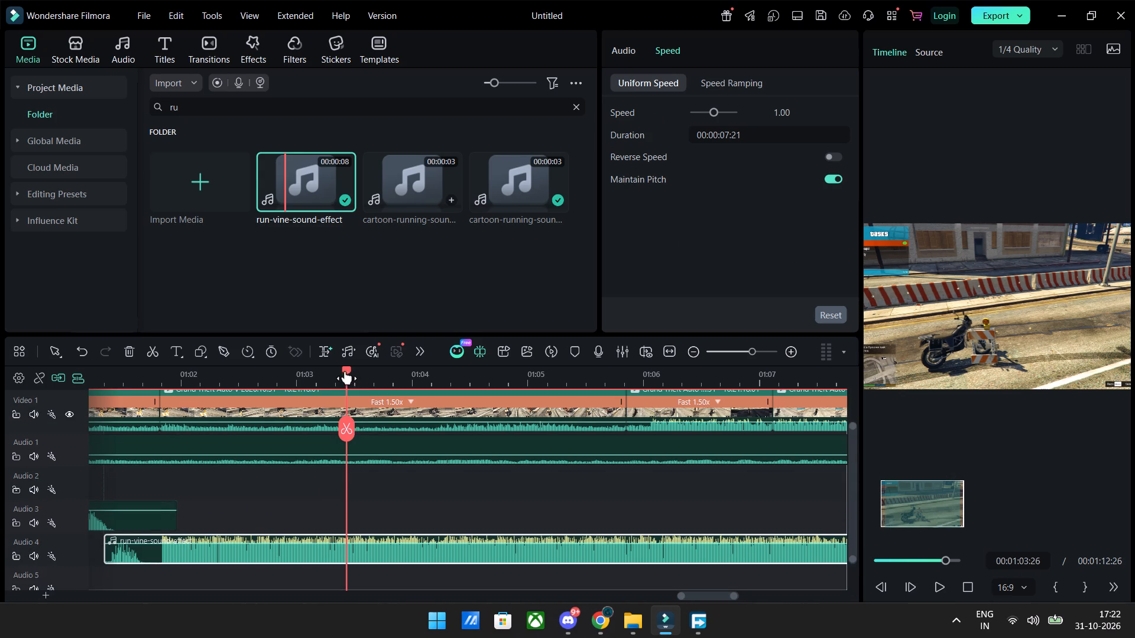
pyautogui.moveTo(345, 371); pyautogui.dragTo(97, 400)
pyautogui.press('space')
pyautogui.press('space')
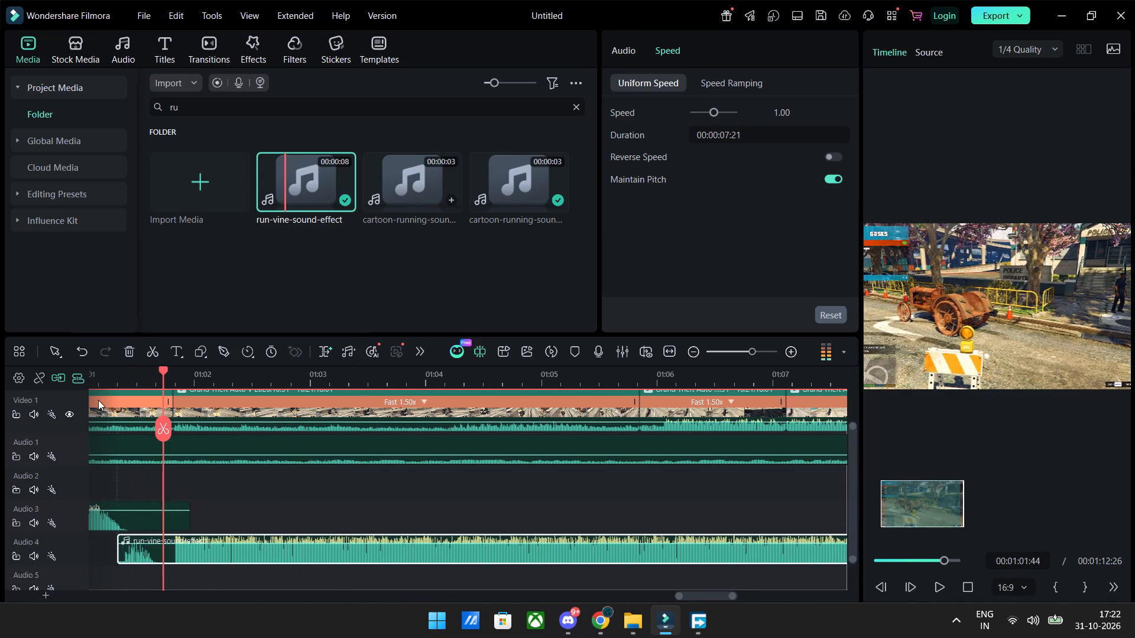
pyautogui.press('space')
pyautogui.press('space')
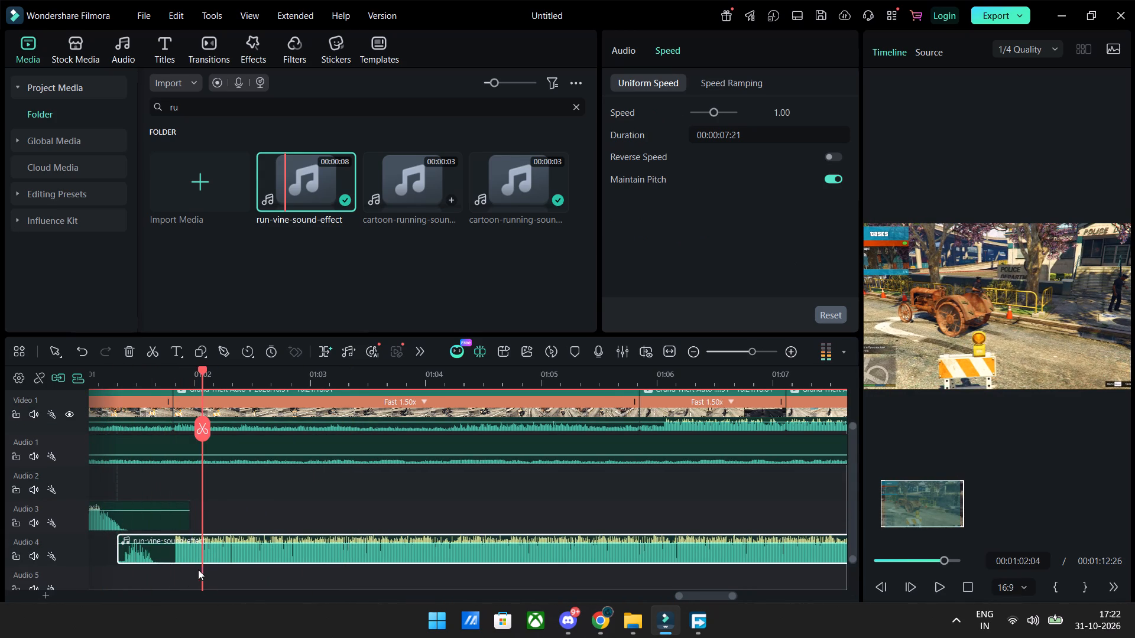
pyautogui.moveTo(154, 557); pyautogui.dragTo(232, 553)
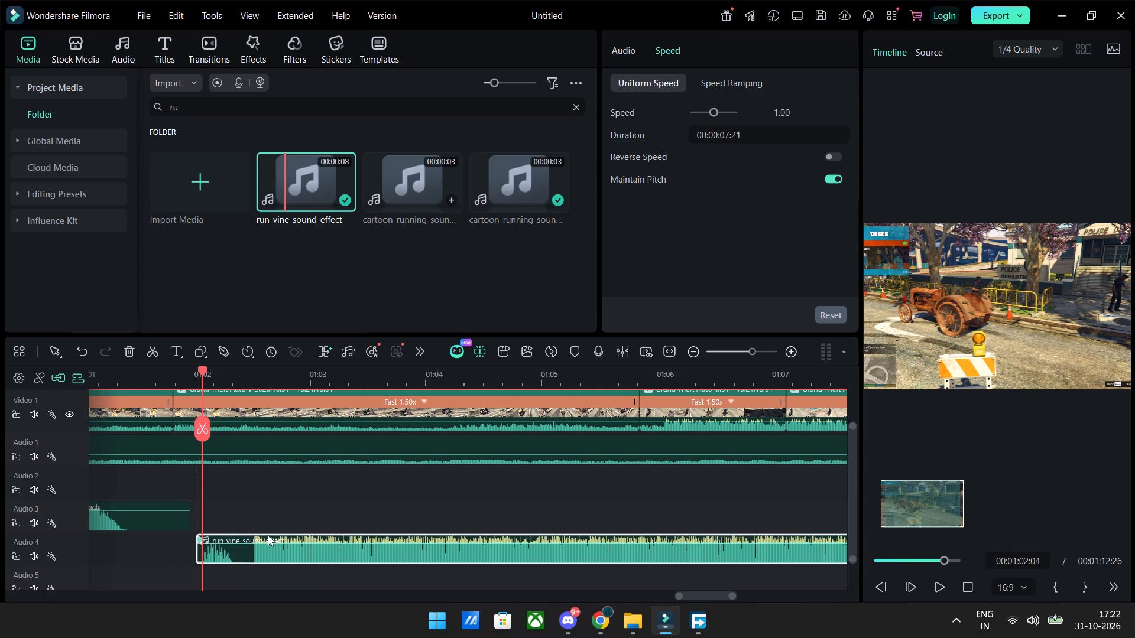
# Lower the RUN vine clip's volume on Audio 4 and play it back against the motorcycle scene.
pyautogui.click(277, 544)
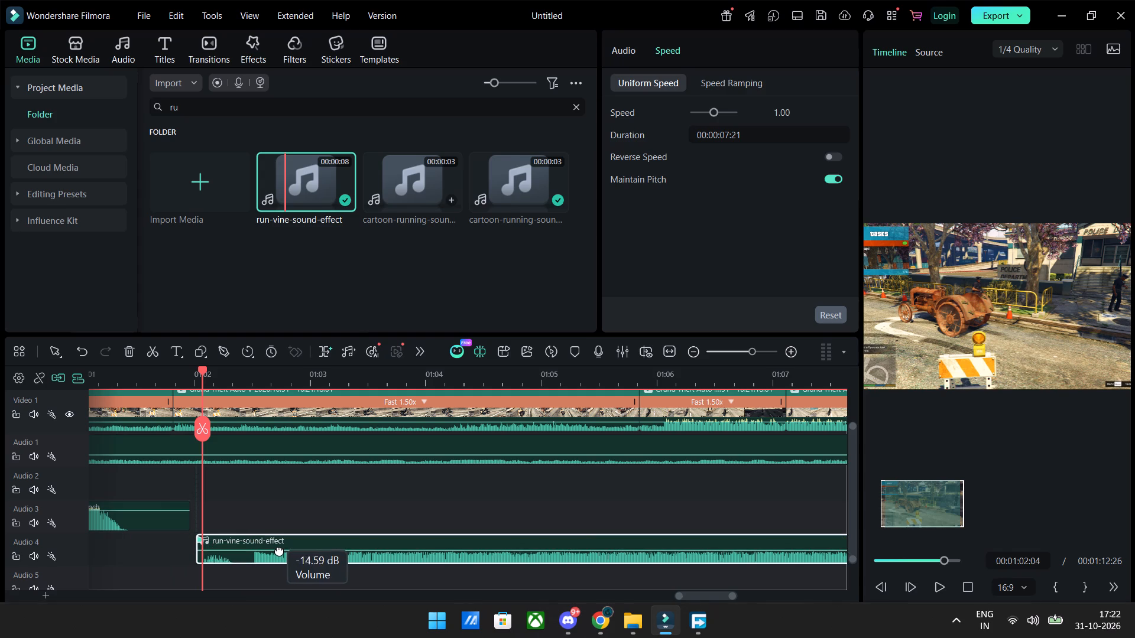
pyautogui.press('space')
pyautogui.press('space')
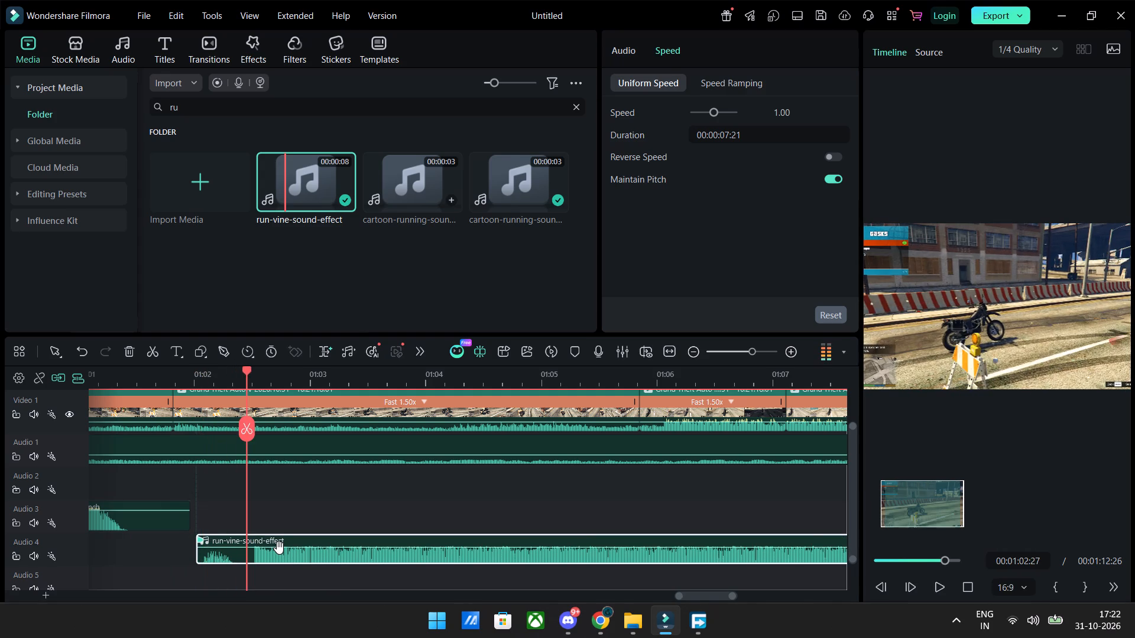
pyautogui.press('space')
pyautogui.press('space')
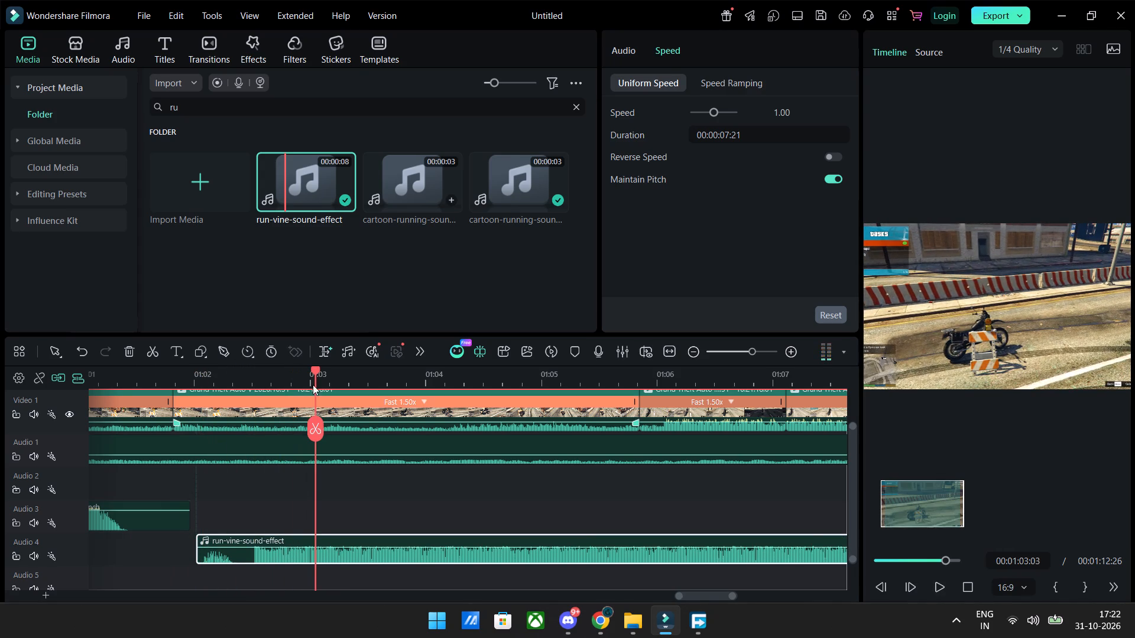
# Split the RUN vine clip at 01:02:28, lowering the later section to about -24 dB and raising the opening section's volume.
pyautogui.moveTo(316, 369); pyautogui.dragTo(248, 418)
pyautogui.click(245, 428)
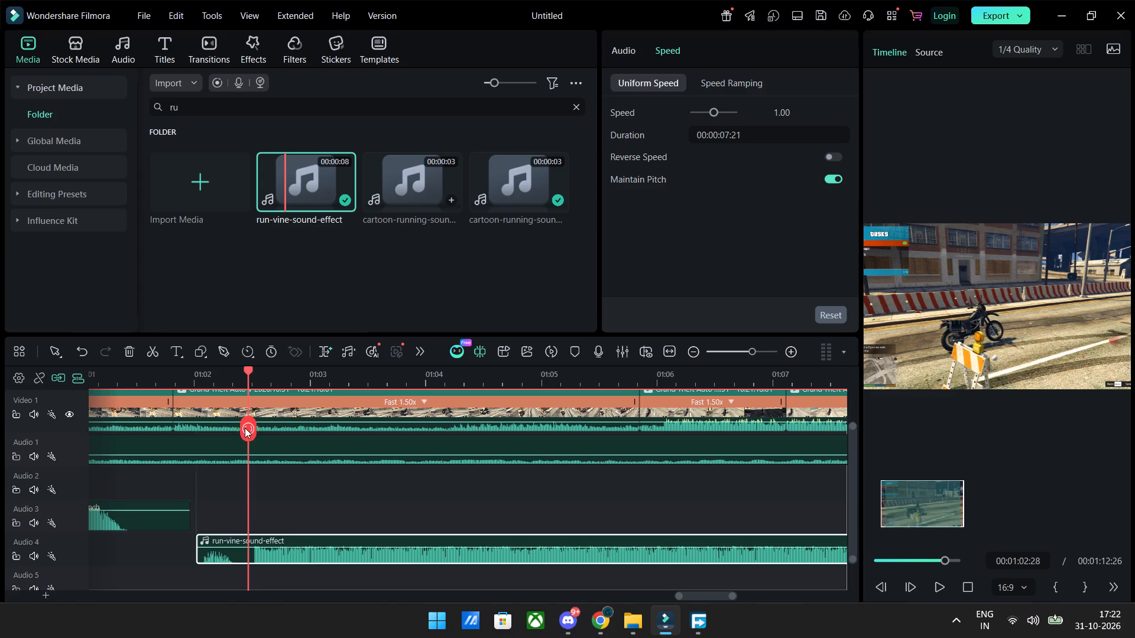
pyautogui.moveTo(284, 548); pyautogui.dragTo(284, 555)
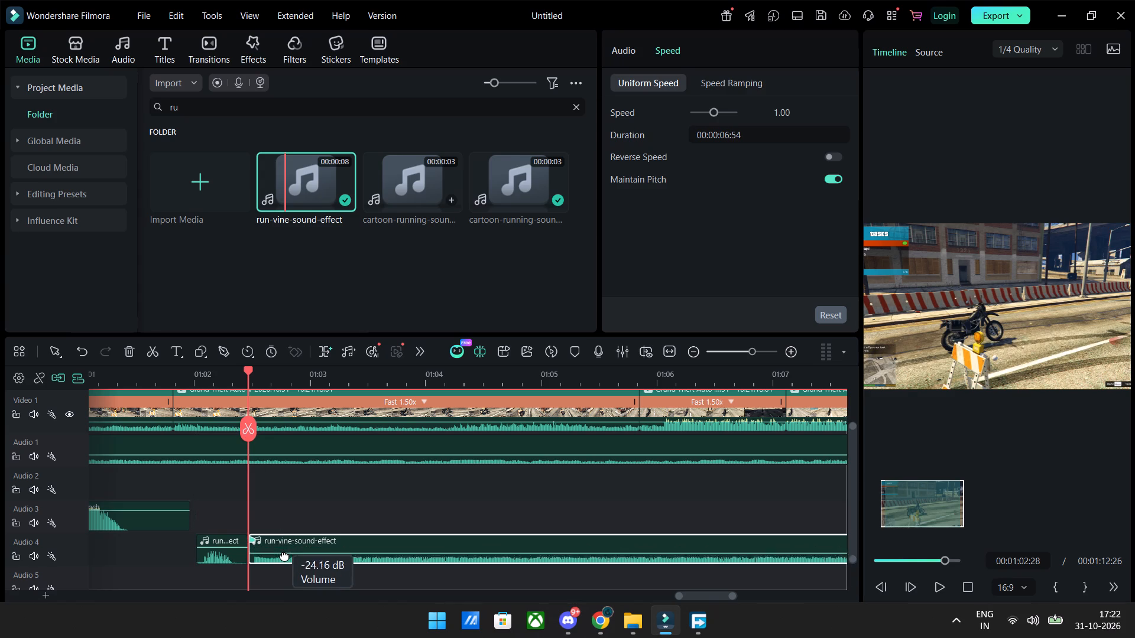
pyautogui.moveTo(284, 555); pyautogui.dragTo(284, 556)
pyautogui.click(219, 554)
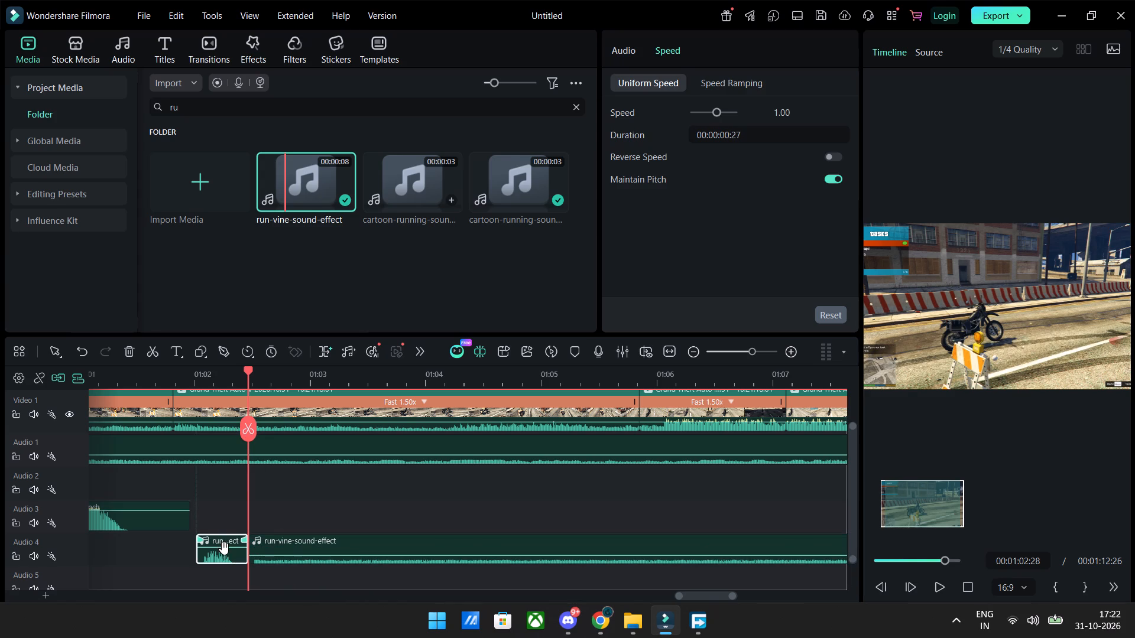
pyautogui.click(225, 548)
# Replay the RUN vine sound, raise its later section to about -18 dB, and play on to 01:04:44.
pyautogui.moveTo(249, 374); pyautogui.dragTo(187, 408)
pyautogui.press('space')
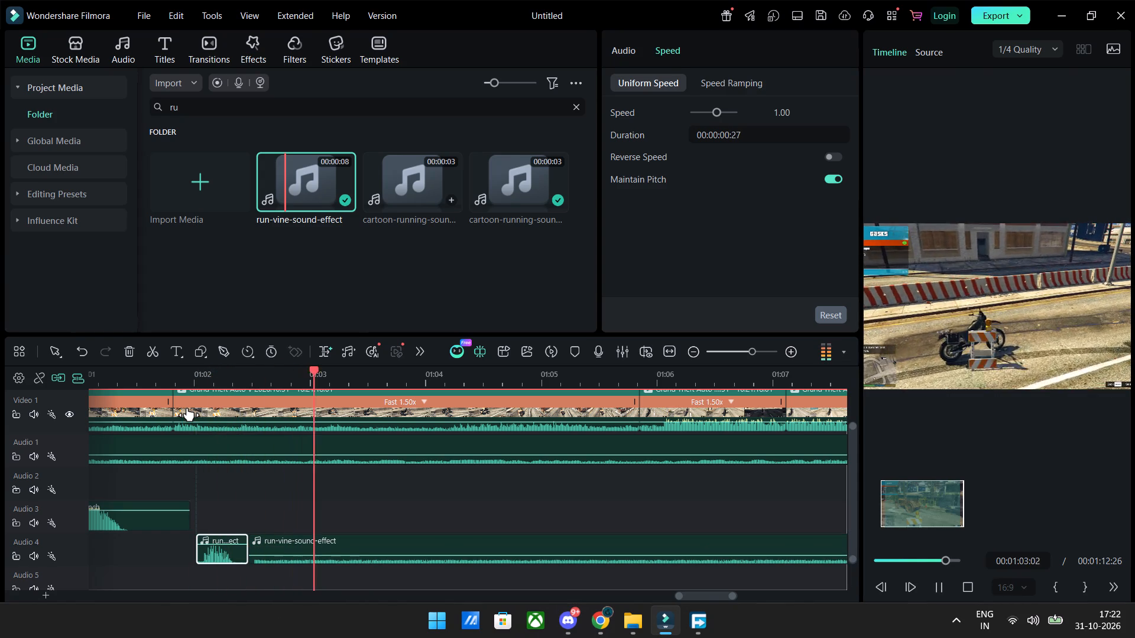
pyautogui.press('space')
pyautogui.click(271, 555)
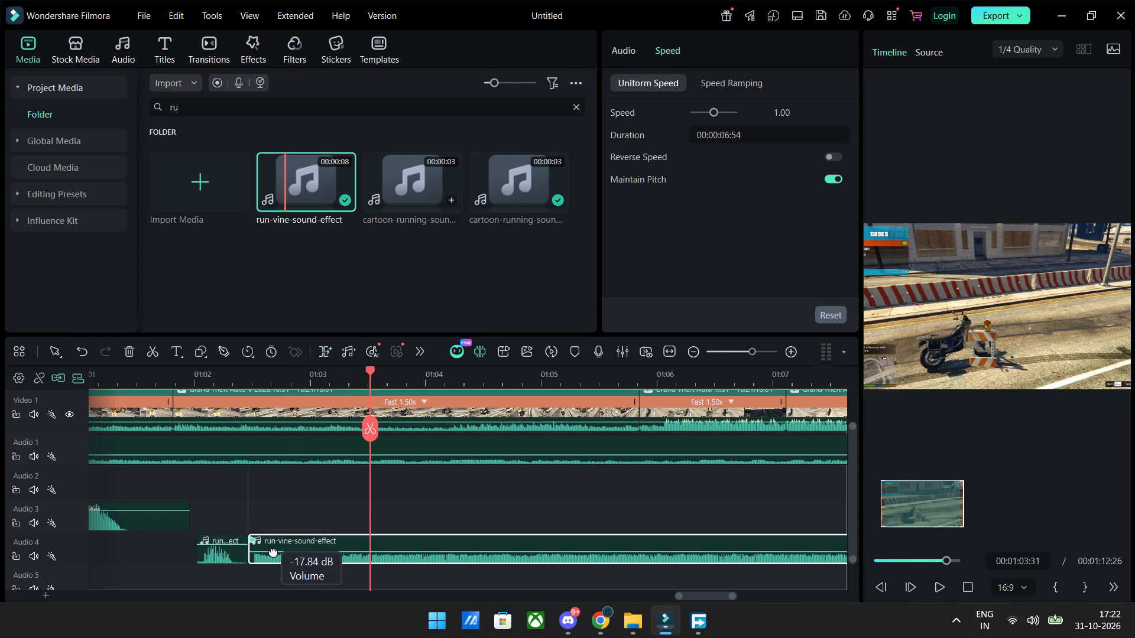
pyautogui.press('space')
pyautogui.press('space')
pyautogui.press('space')
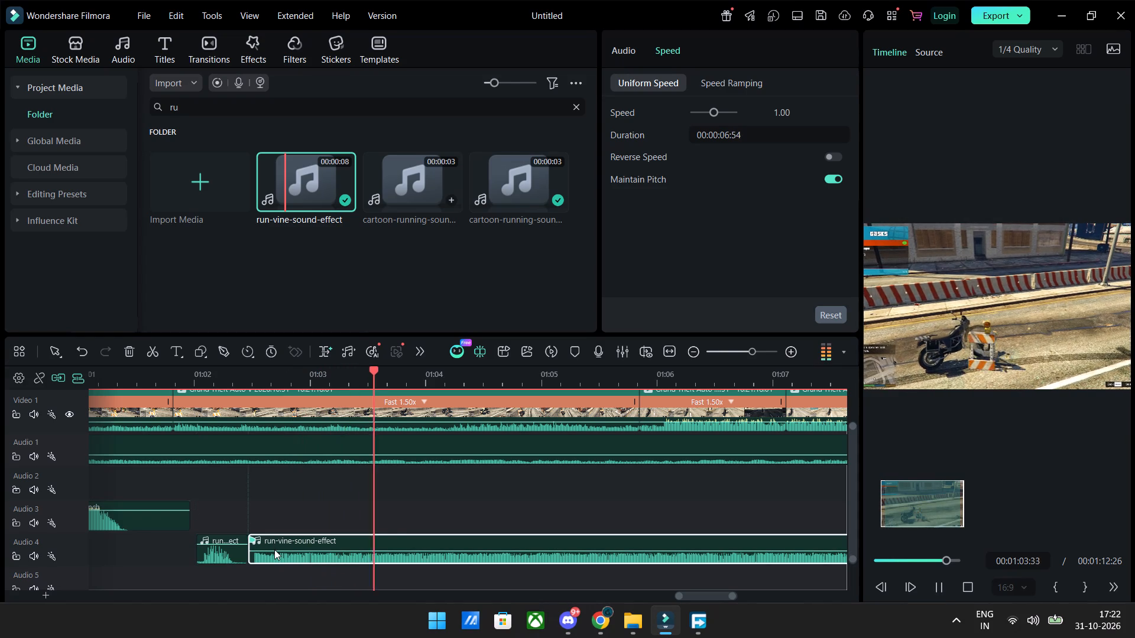
pyautogui.press('space')
pyautogui.press('space')
pyautogui.press('space')
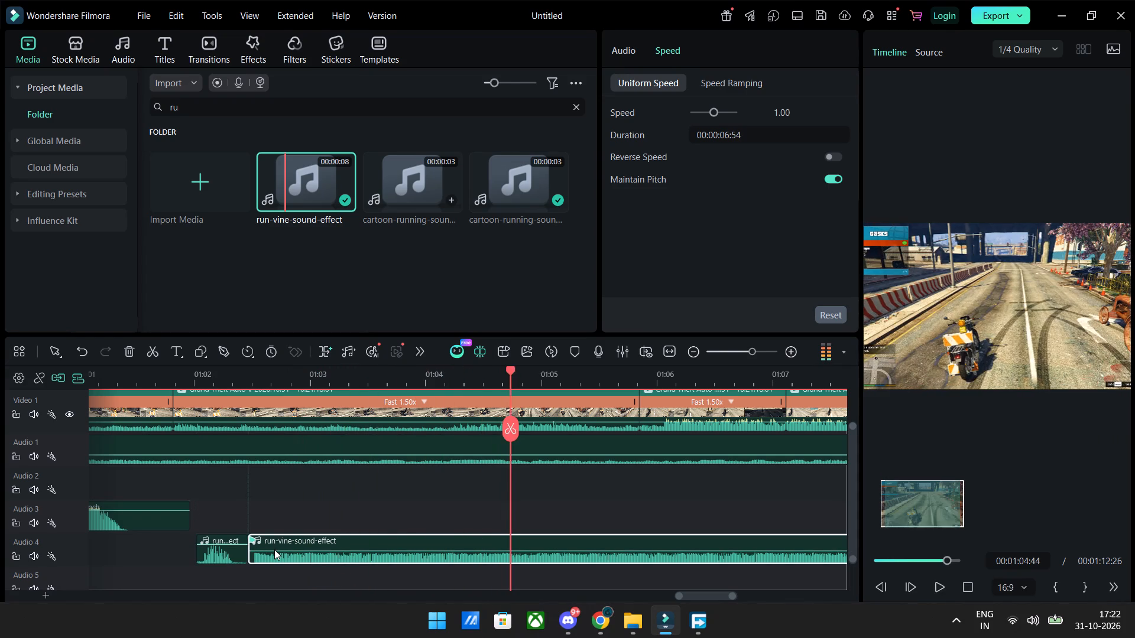
# Switch to Chrome and play the reference Short on through the motorcycle ride, pausing it under the bridge.
pyautogui.hotkey('alt', 'Tab')
pyautogui.hotkey('alt', 'Tab')
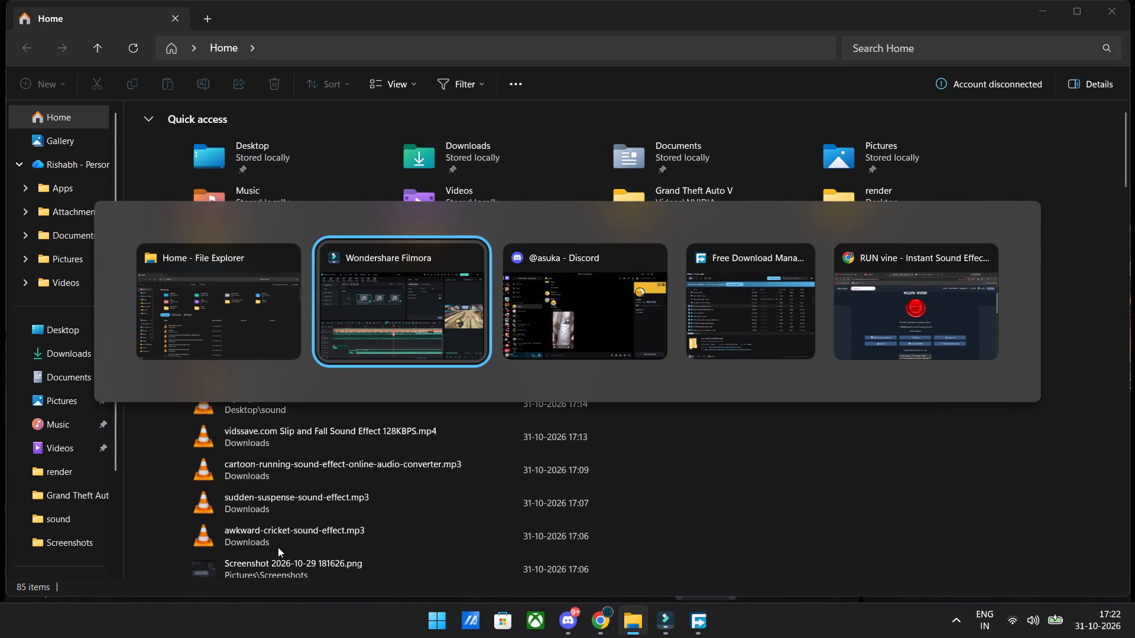
pyautogui.hotkey('alt', 'Tab')
pyautogui.hotkey('alt', 'Tab')
pyautogui.hotkey('alt', 'Tab')
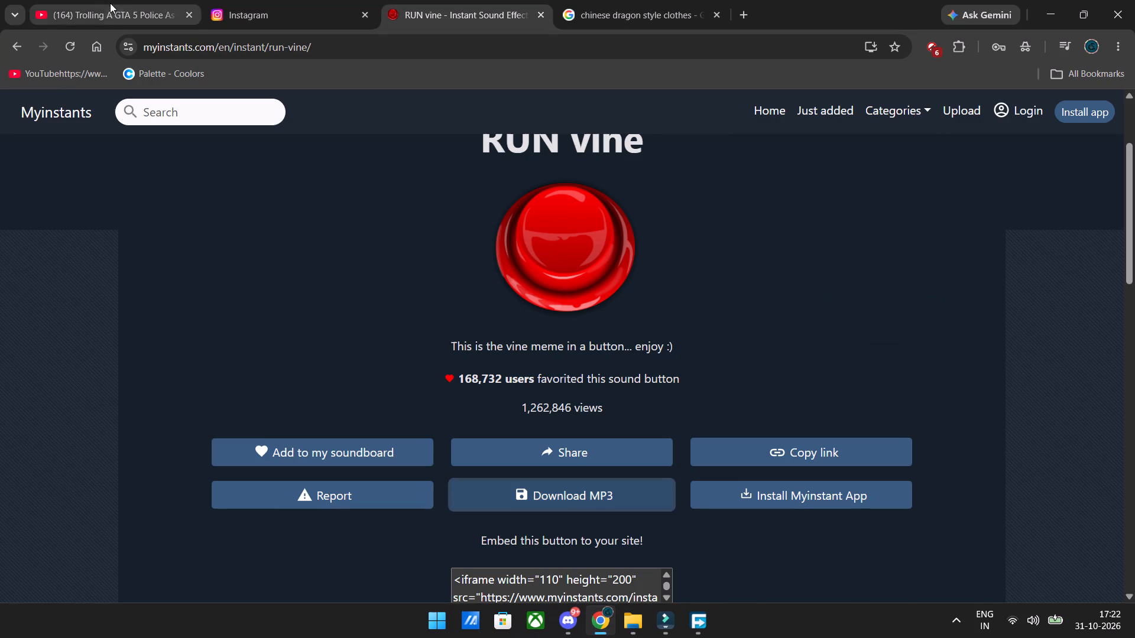
pyautogui.click(111, 3)
pyautogui.click(374, 260)
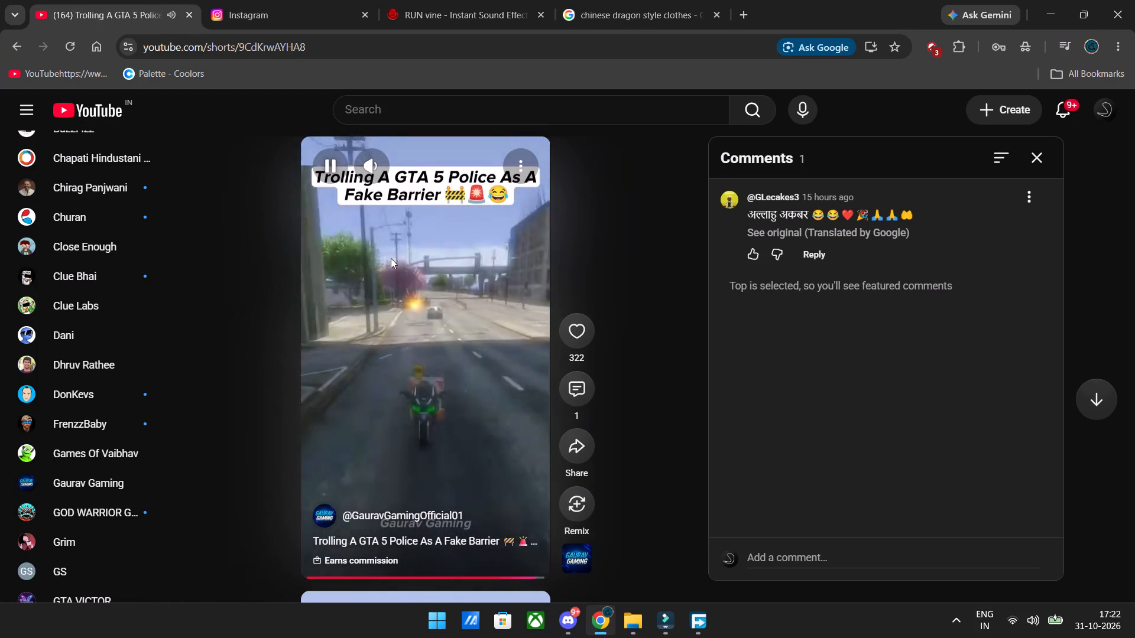
pyautogui.click(415, 289)
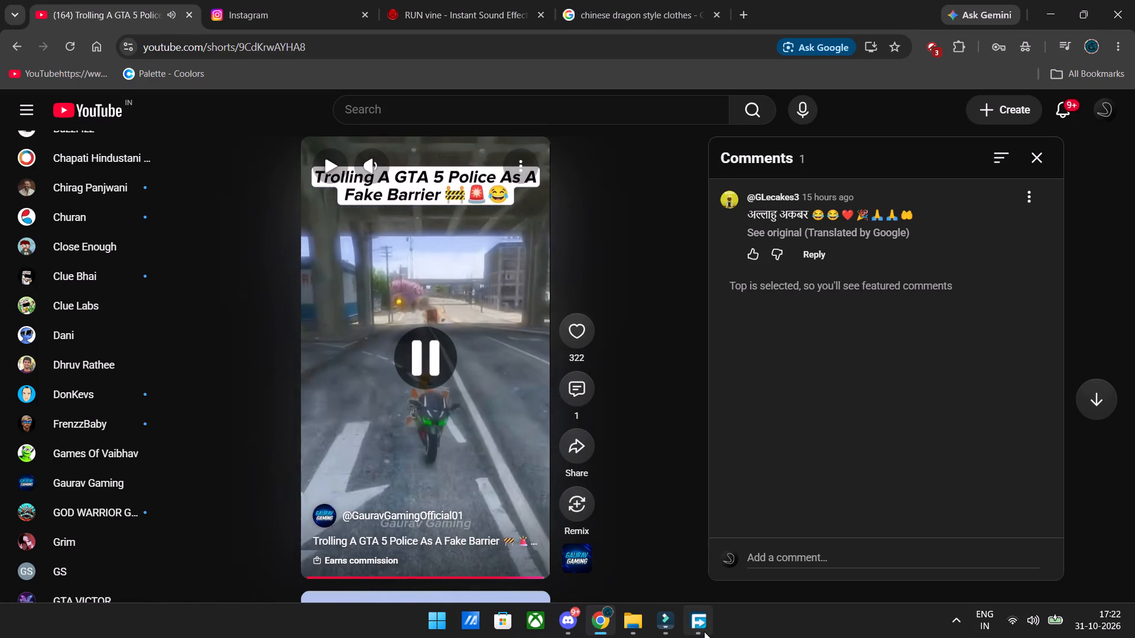
# Return to Filmora, play the ride scene, split the RUN vine clip at 01:05:51 and delete everything after the cut.
pyautogui.click(704, 632)
pyautogui.click(668, 612)
pyautogui.press('space')
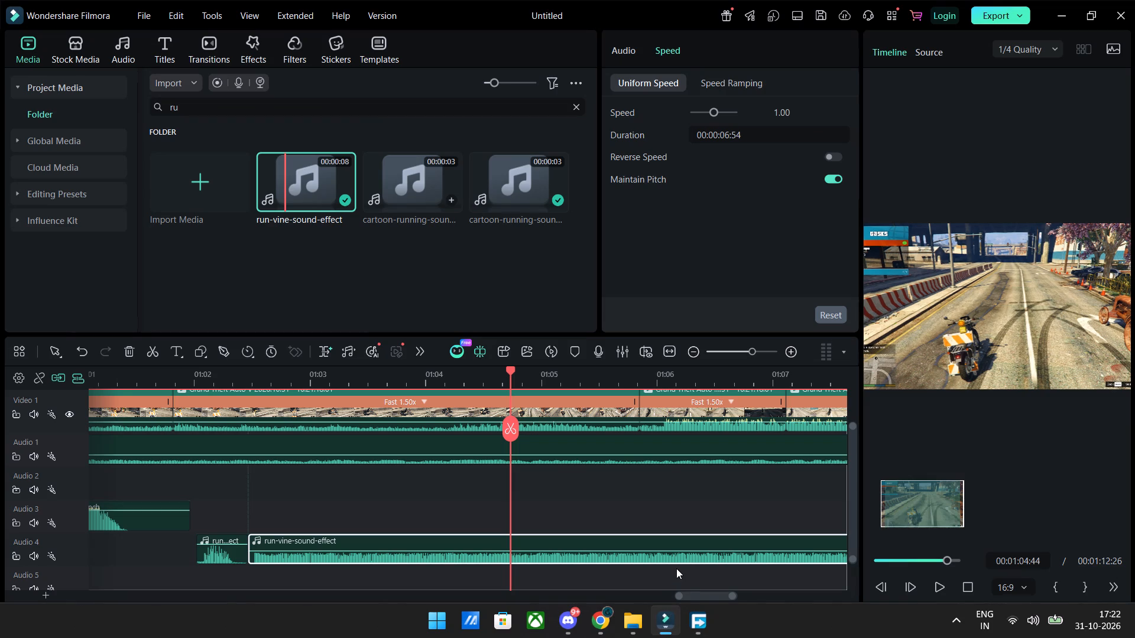
pyautogui.press('space')
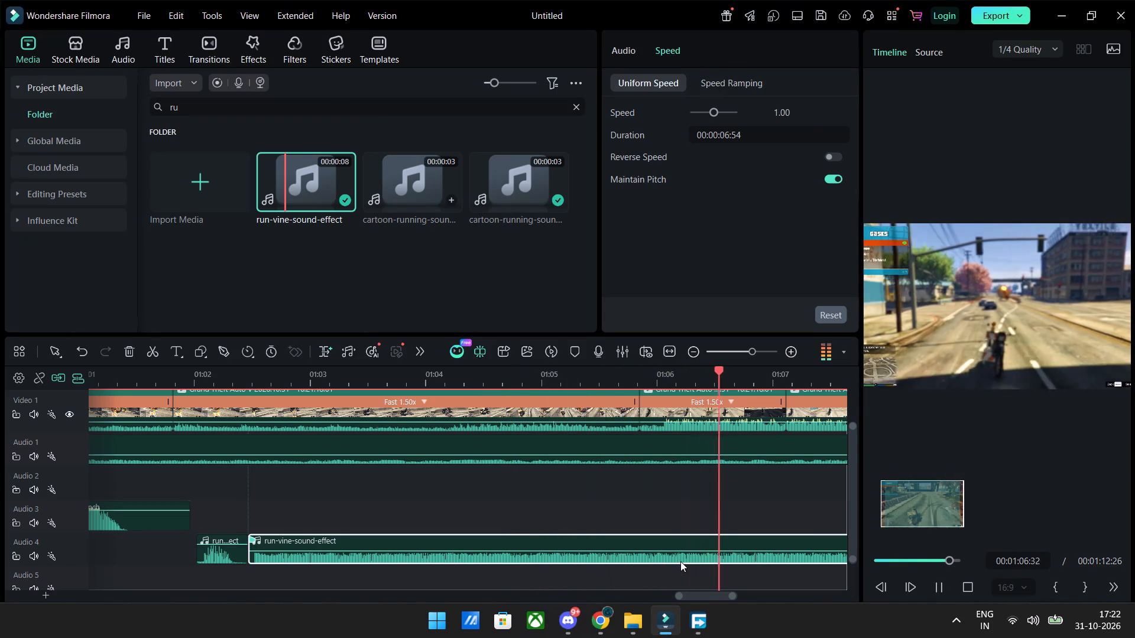
pyautogui.moveTo(722, 367); pyautogui.dragTo(702, 375)
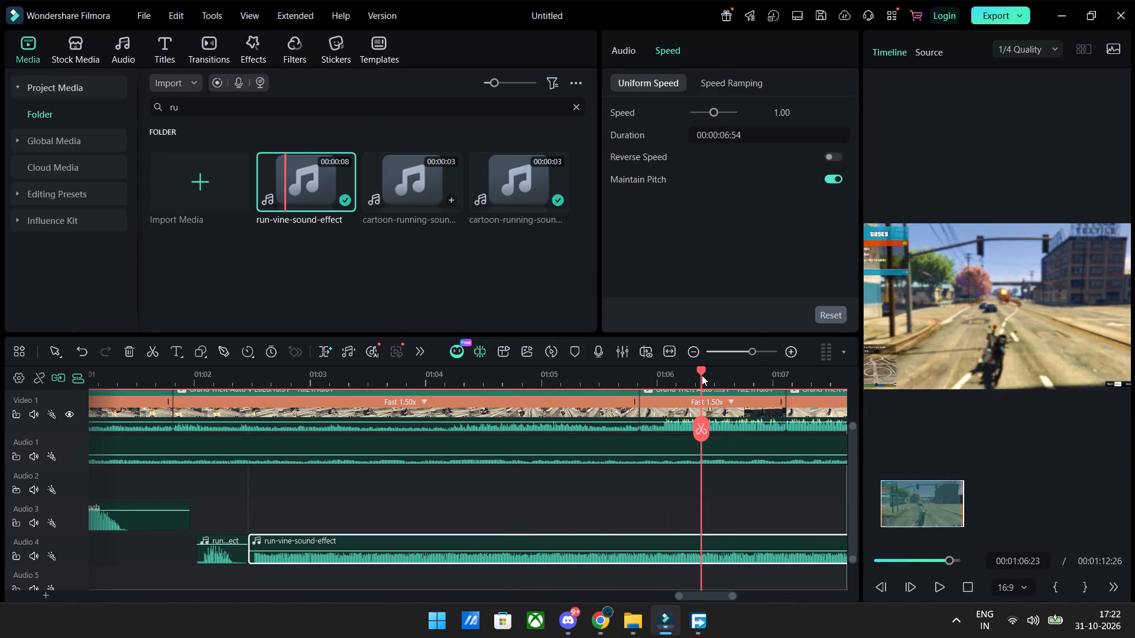
pyautogui.moveTo(702, 375); pyautogui.dragTo(636, 388)
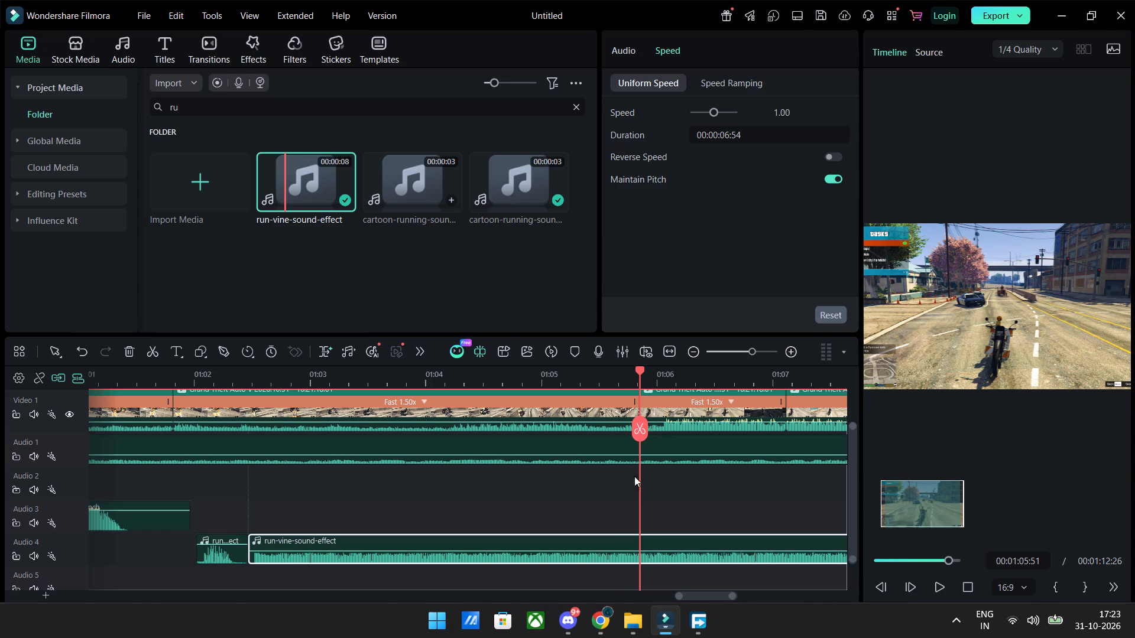
pyautogui.click(641, 426)
pyautogui.press('BackSpace')
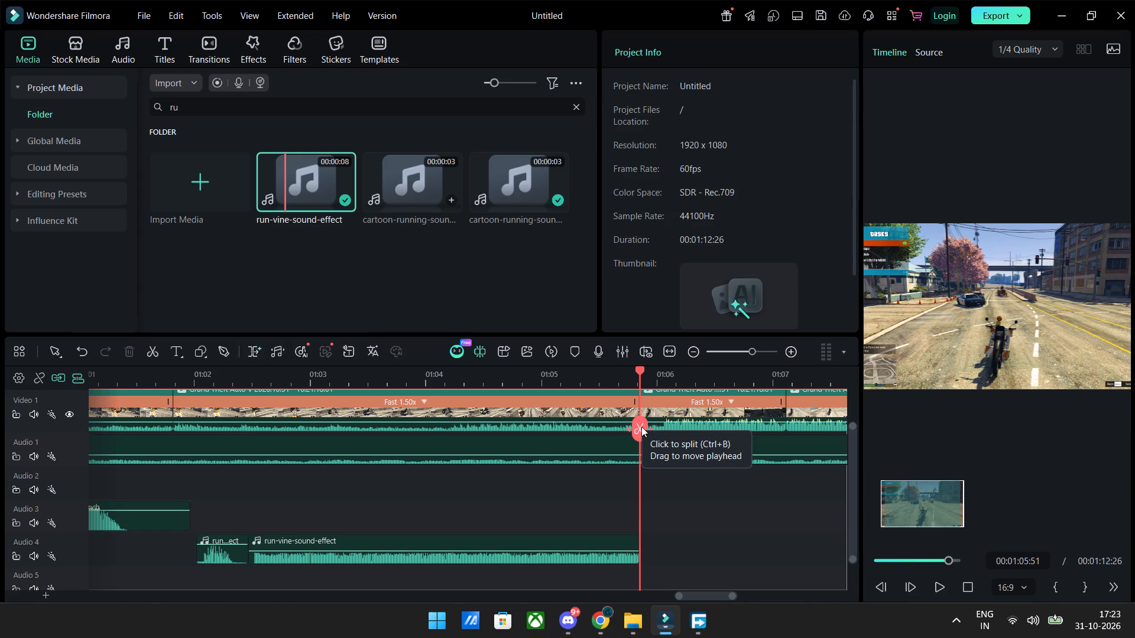
# Search the project media for "ow" and place the ow2-online-audio-converter sound on Audio 3 at about 01:04:43.
pyautogui.click(499, 283)
pyautogui.click(572, 109)
pyautogui.click(539, 109)
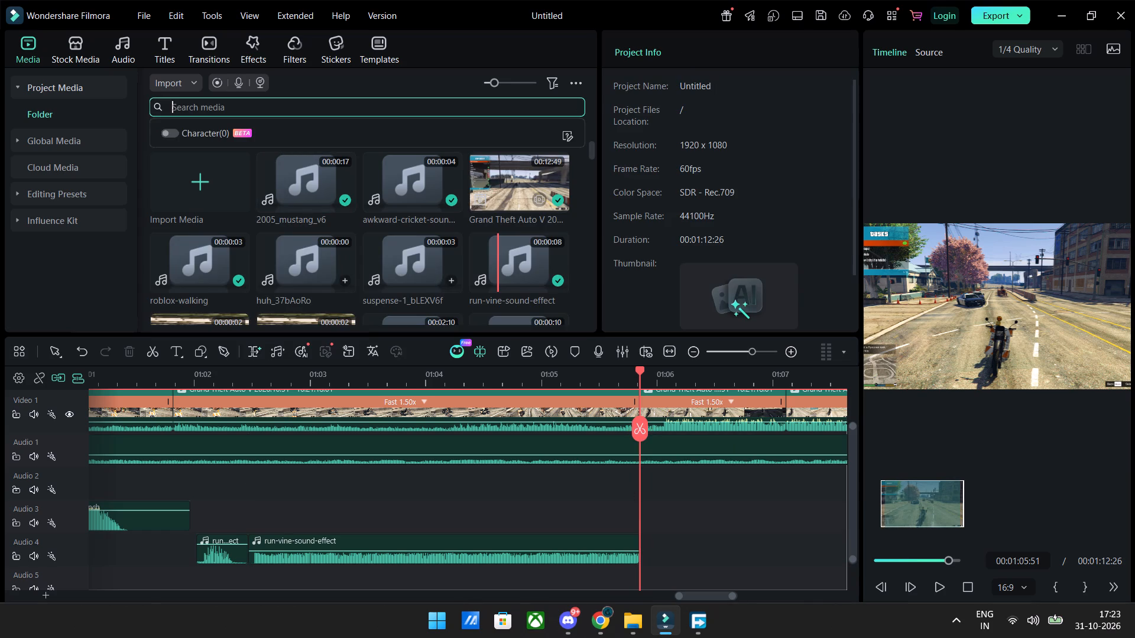
pyautogui.write('iw')
pyautogui.press('BackSpace')
pyautogui.press('BackSpace')
pyautogui.write('ow')
pyautogui.press('Return')
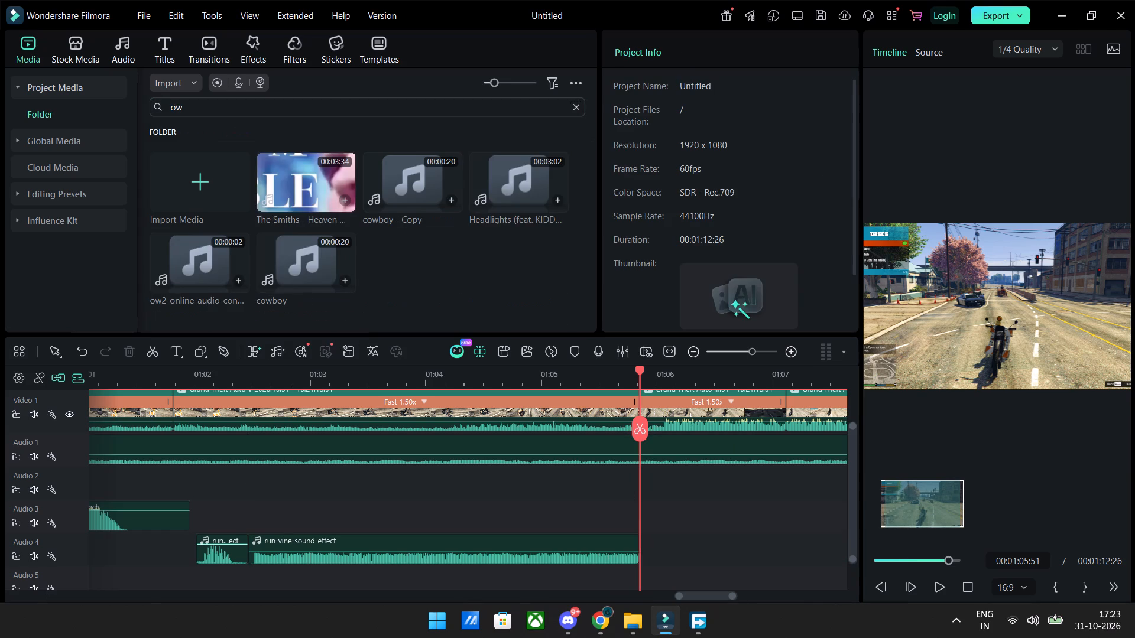
pyautogui.moveTo(213, 255); pyautogui.dragTo(261, 341)
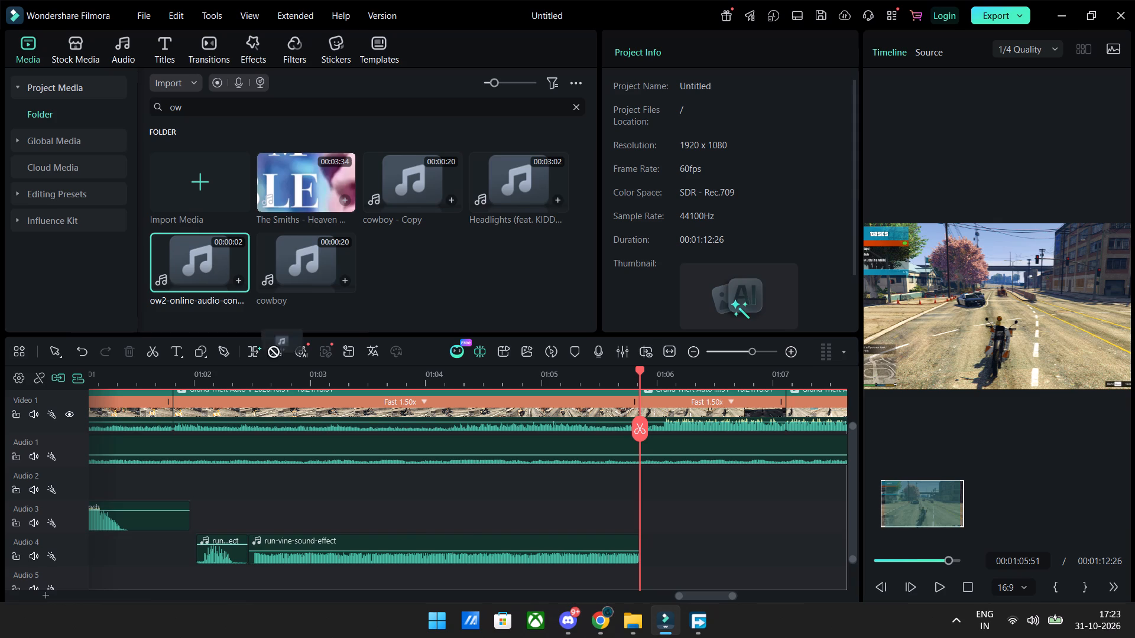
pyautogui.moveTo(261, 341); pyautogui.dragTo(510, 507)
# Play the motorcycle ride from 01:04:43 to hear how the ow sound fits the scene.
pyautogui.press('space')
pyautogui.press('space')
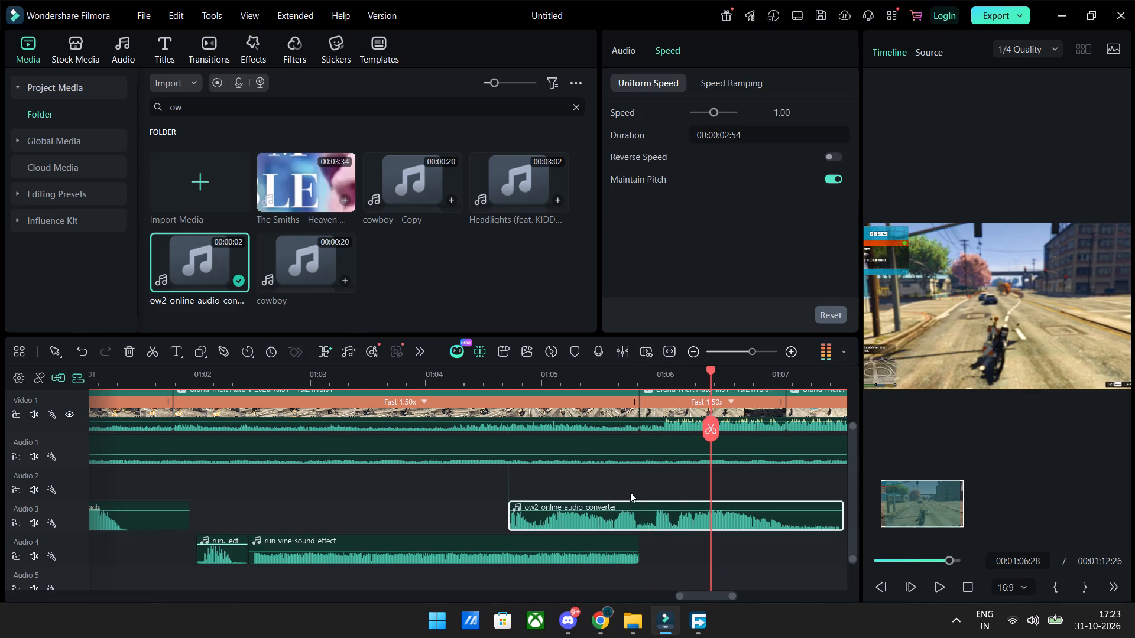
pyautogui.moveTo(712, 368); pyautogui.dragTo(508, 393)
pyautogui.press('space')
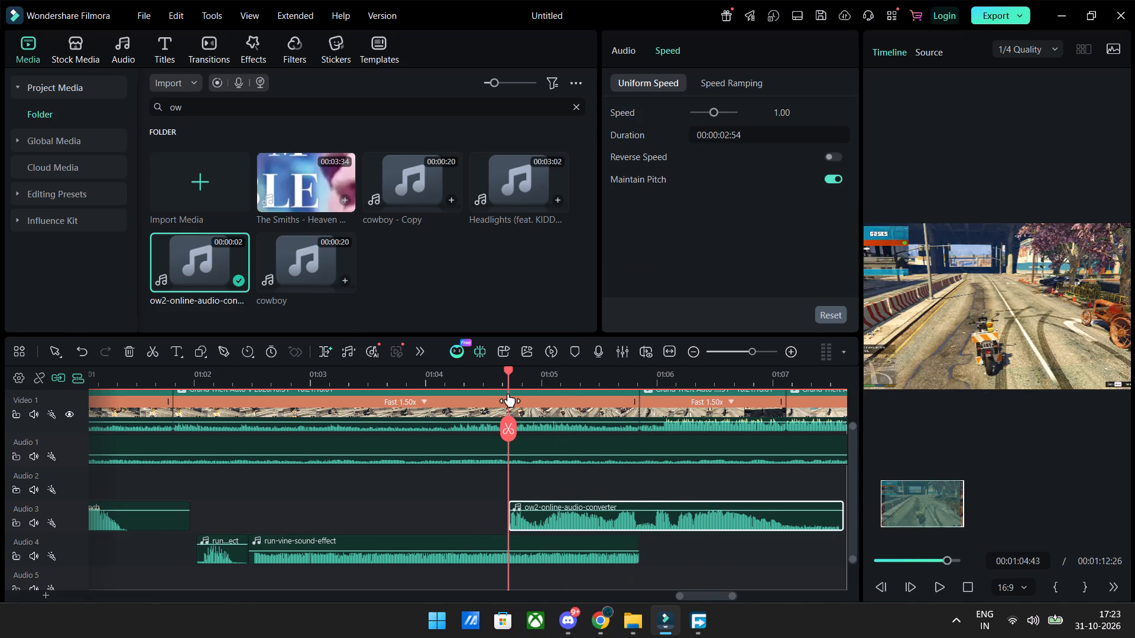
pyautogui.press('space')
pyautogui.press('space')
pyautogui.press('space')
# Switch to Chrome, replay the reference Short's motorcycle ride from about 0:39 and pause it near the end.
pyautogui.press('Tab')
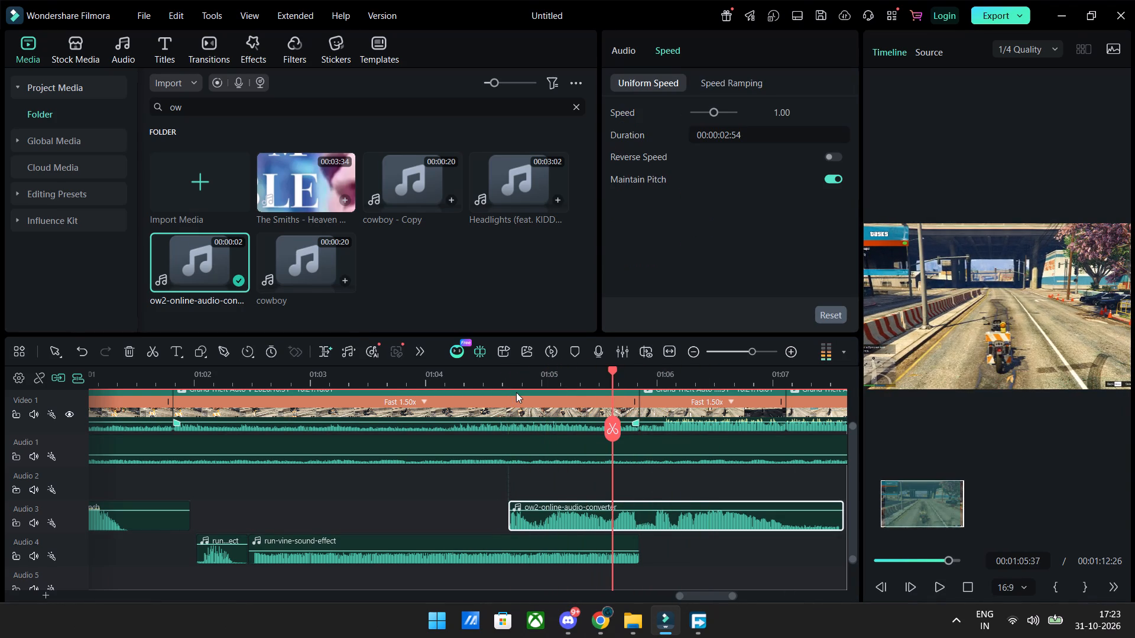
pyautogui.hotkey('alt', 'Tab')
pyautogui.hotkey('alt', 'Tab')
pyautogui.hotkey('alt', 'Tab')
pyautogui.hotkey('alt', 'Tab')
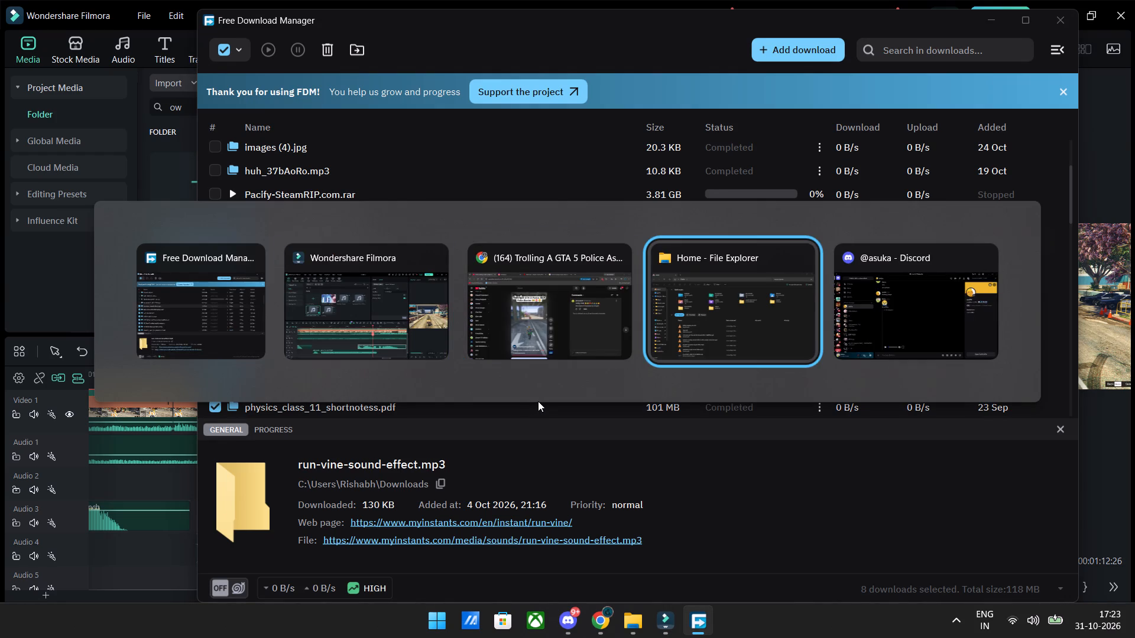
pyautogui.hotkey('alt', 'Tab')
pyautogui.hotkey('alt', 'Tab')
pyautogui.hotkey('alt', 'Tab')
pyautogui.hotkey('alt', 'Tab')
pyautogui.click(514, 573)
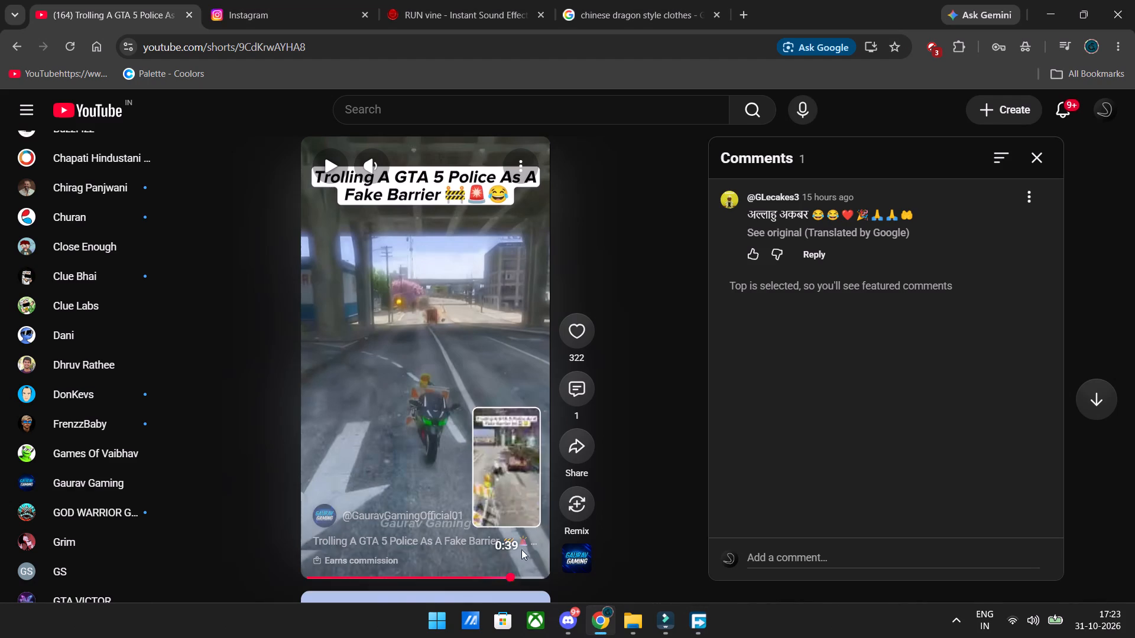
pyautogui.click(523, 476)
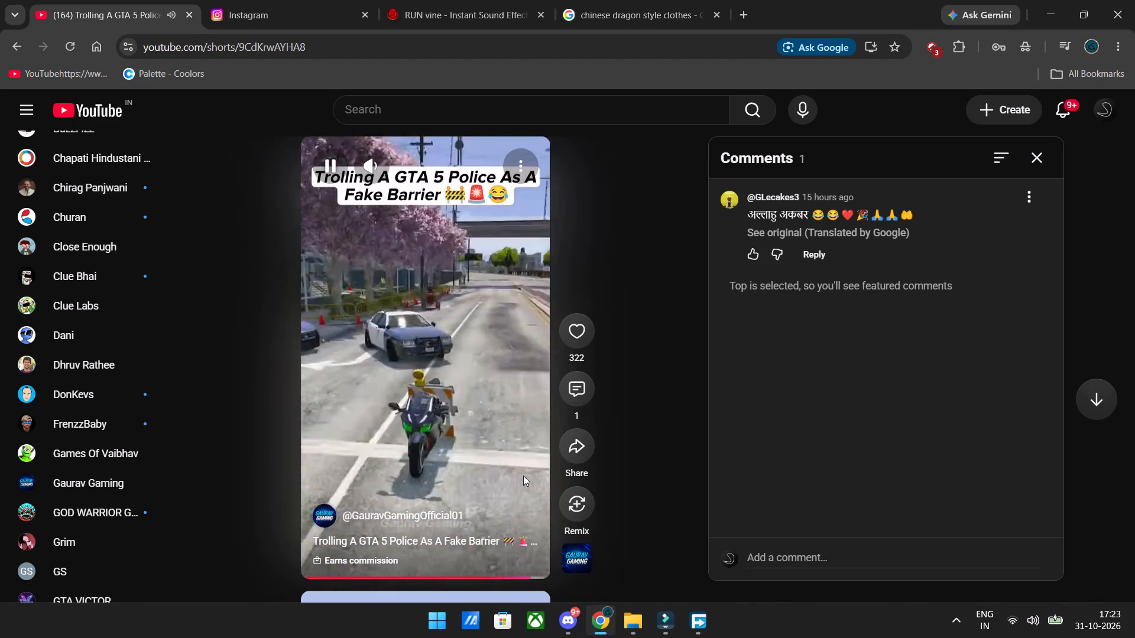
pyautogui.click(481, 463)
pyautogui.click(486, 461)
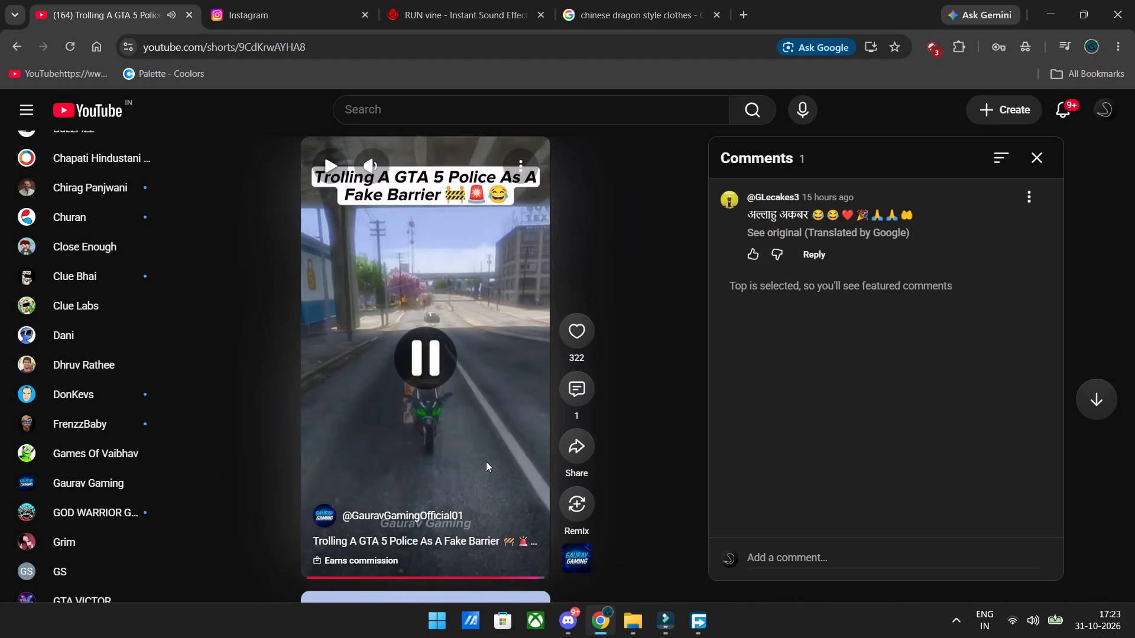
pyautogui.click(486, 461)
# Return to Filmora and replay the ow sound from 01:04:52 and further along to find the part worth keeping.
pyautogui.click(696, 619)
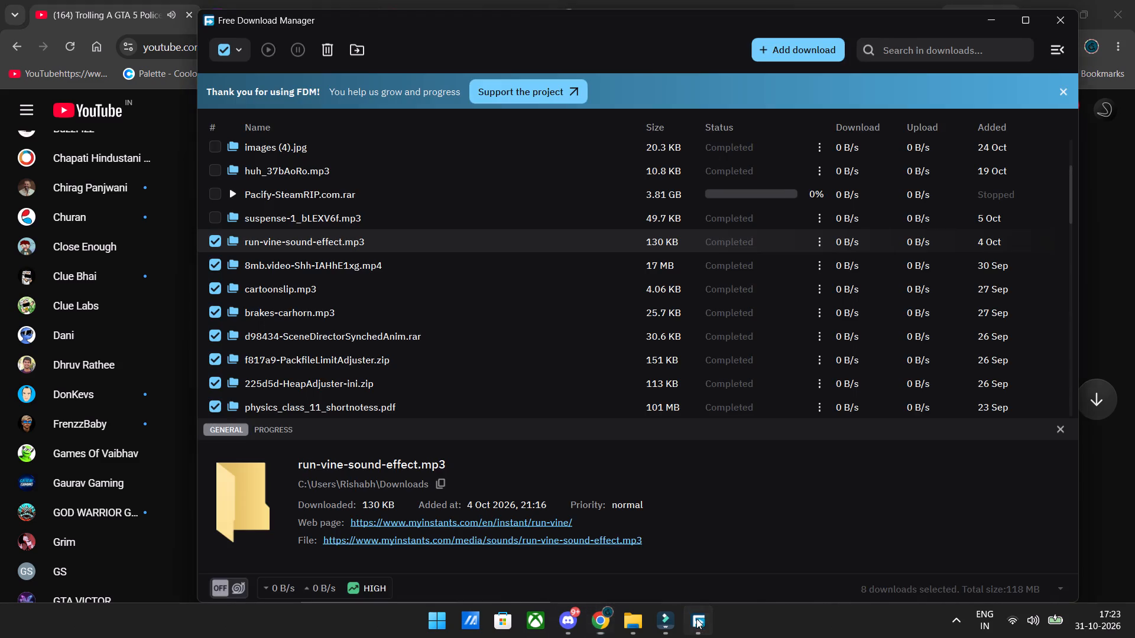
pyautogui.click(671, 616)
pyautogui.press('space')
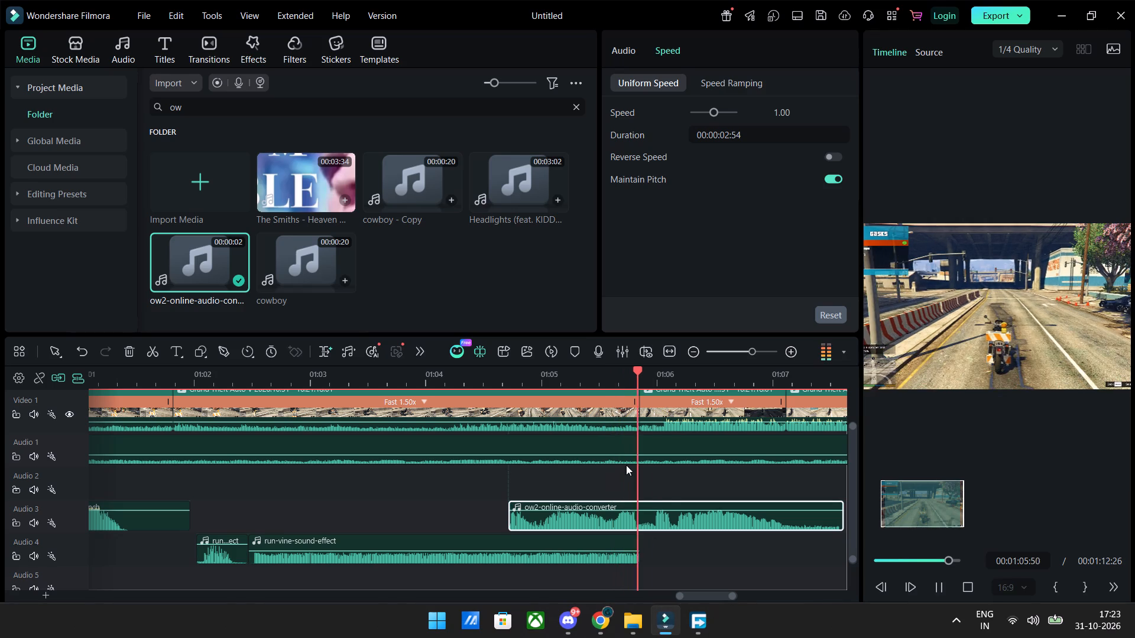
pyautogui.press('space')
pyautogui.click(676, 364)
pyautogui.moveTo(673, 370); pyautogui.dragTo(527, 400)
pyautogui.press('space')
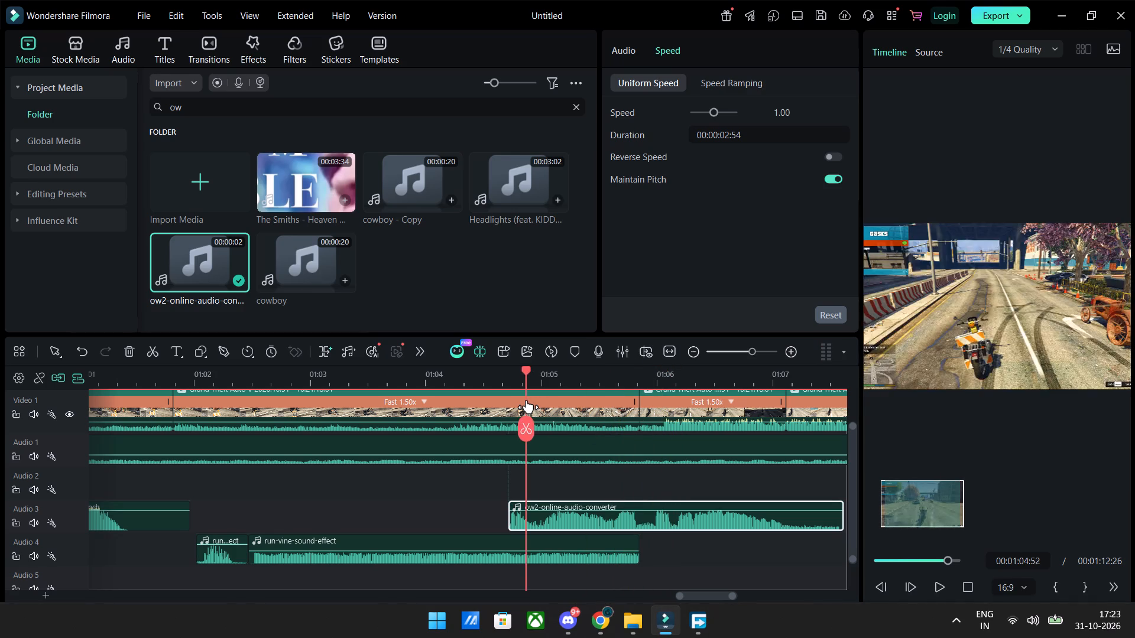
pyautogui.press('space')
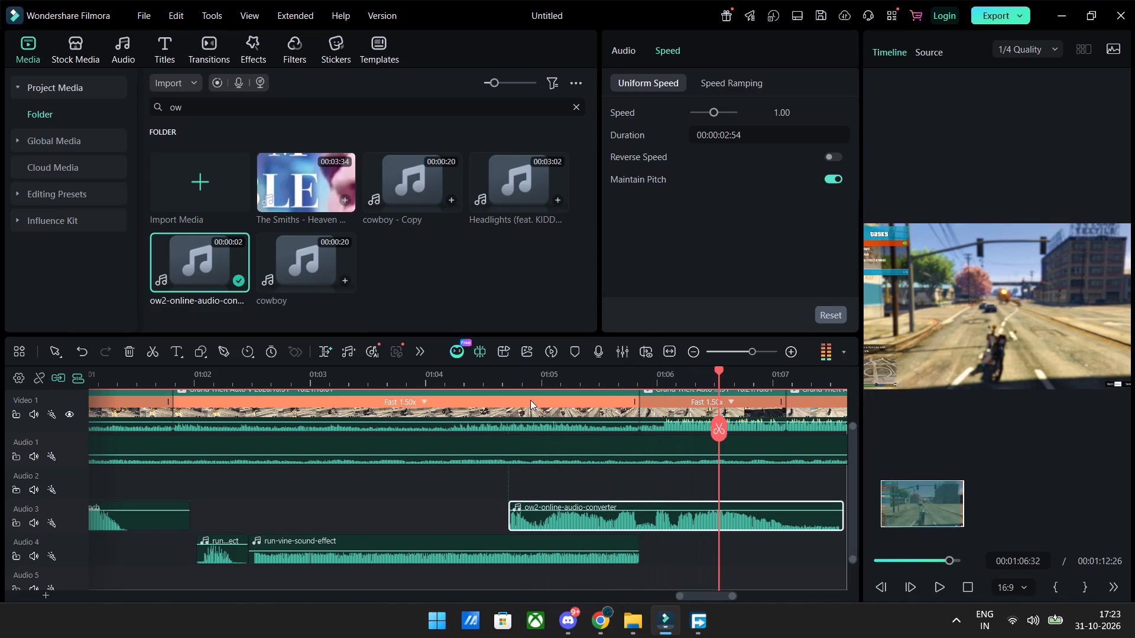
pyautogui.moveTo(719, 370); pyautogui.dragTo(562, 406)
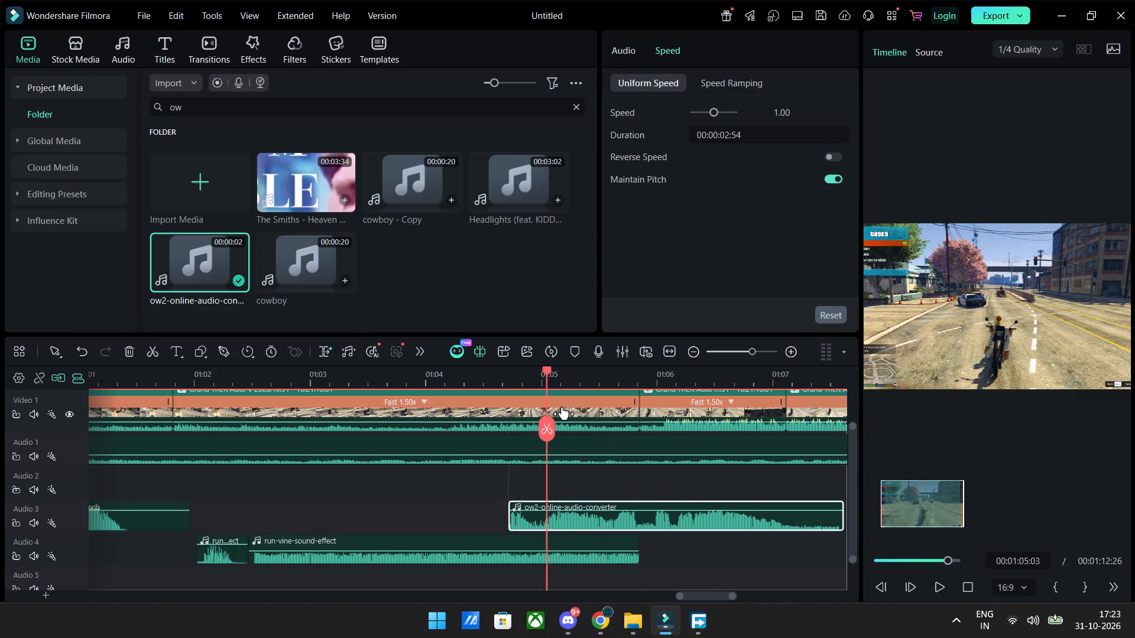
pyautogui.moveTo(562, 406); pyautogui.dragTo(688, 403)
pyautogui.press('space')
pyautogui.press('space')
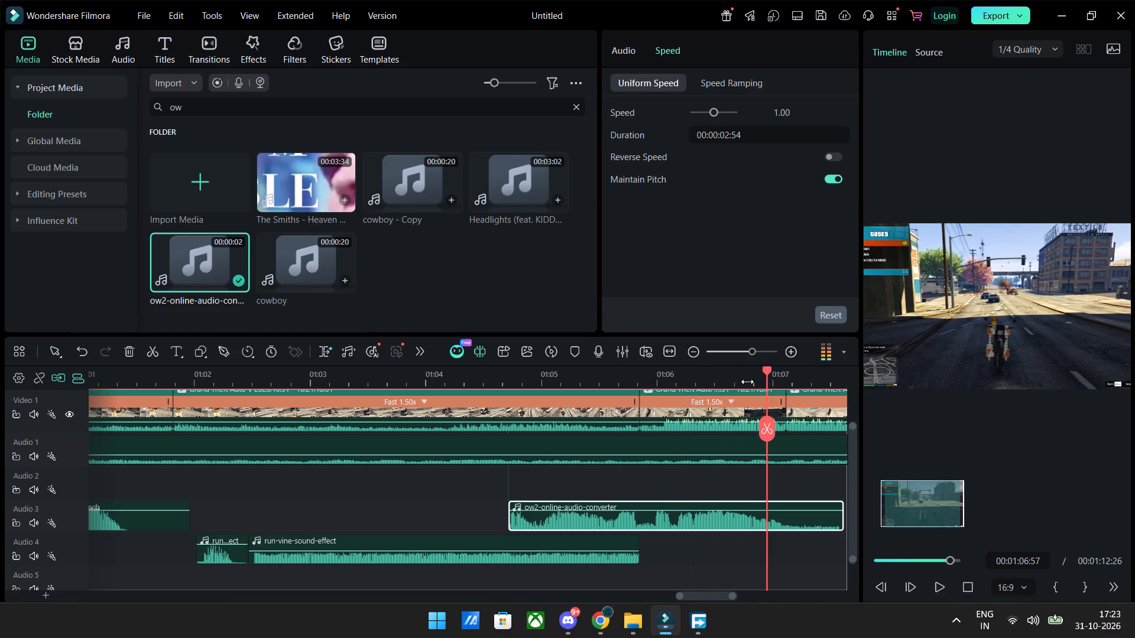
# Replay the ow sound from 01:05:55, split its clip at 01:05:57 and delete the section before the cut.
pyautogui.moveTo(766, 373); pyautogui.dragTo(648, 392)
pyautogui.press('space')
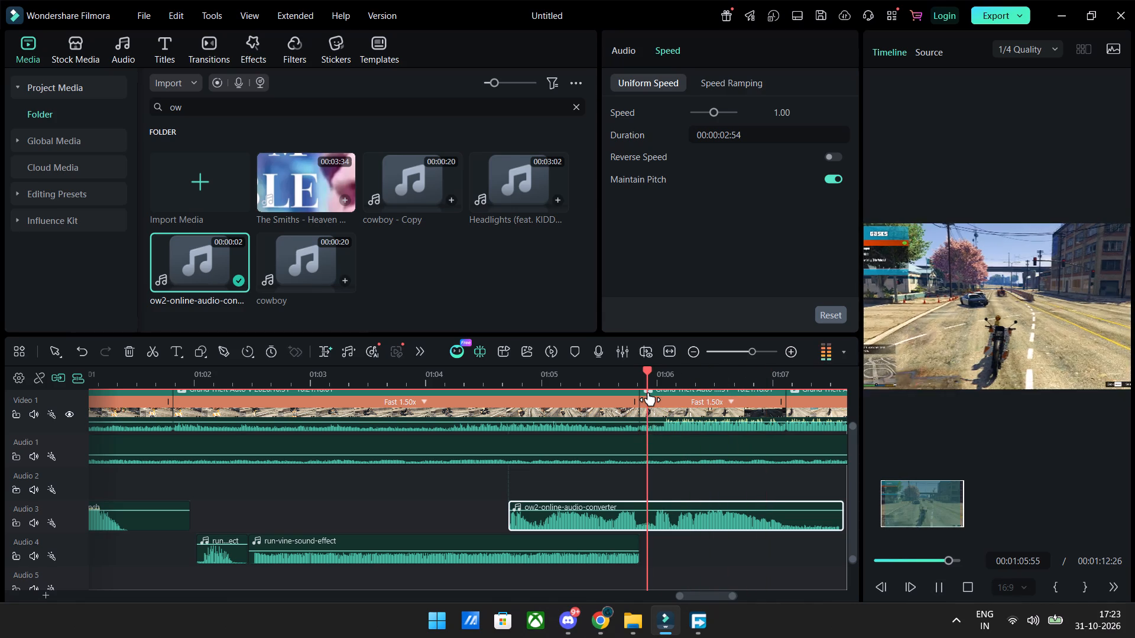
pyautogui.press('space')
pyautogui.moveTo(748, 369); pyautogui.dragTo(698, 390)
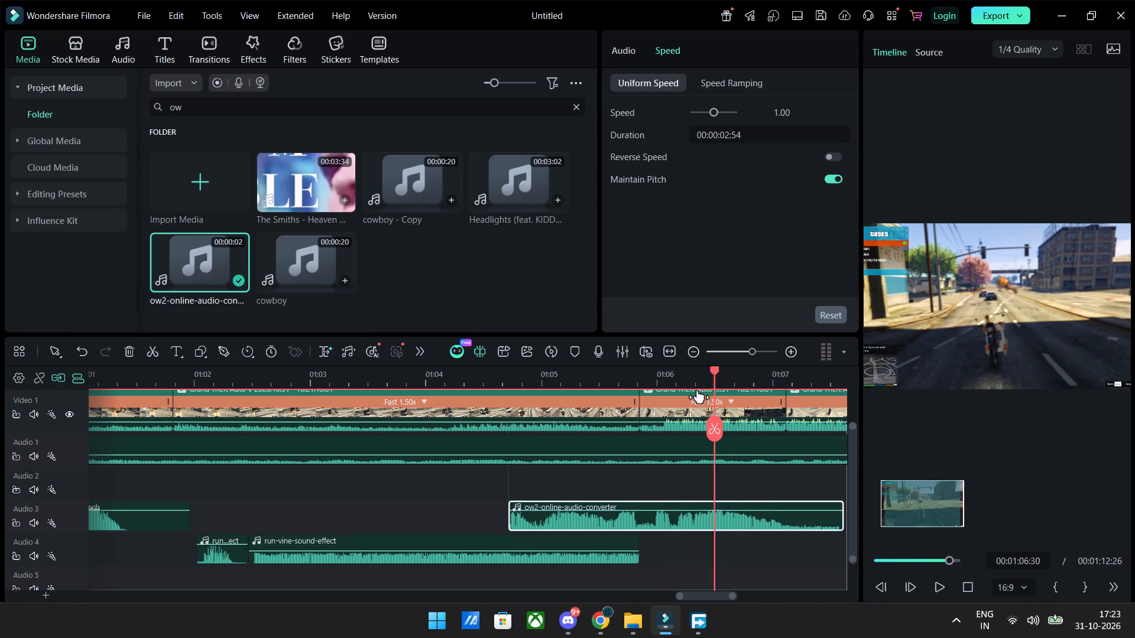
pyautogui.moveTo(698, 390); pyautogui.dragTo(651, 404)
pyautogui.click(653, 433)
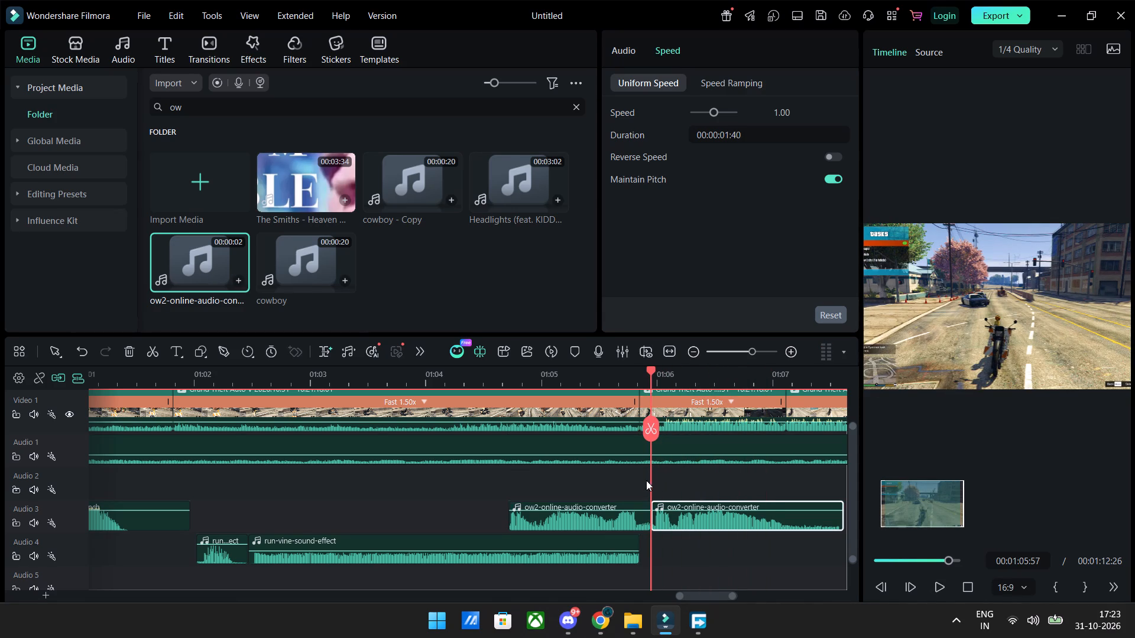
pyautogui.click(625, 521)
pyautogui.press('Delete')
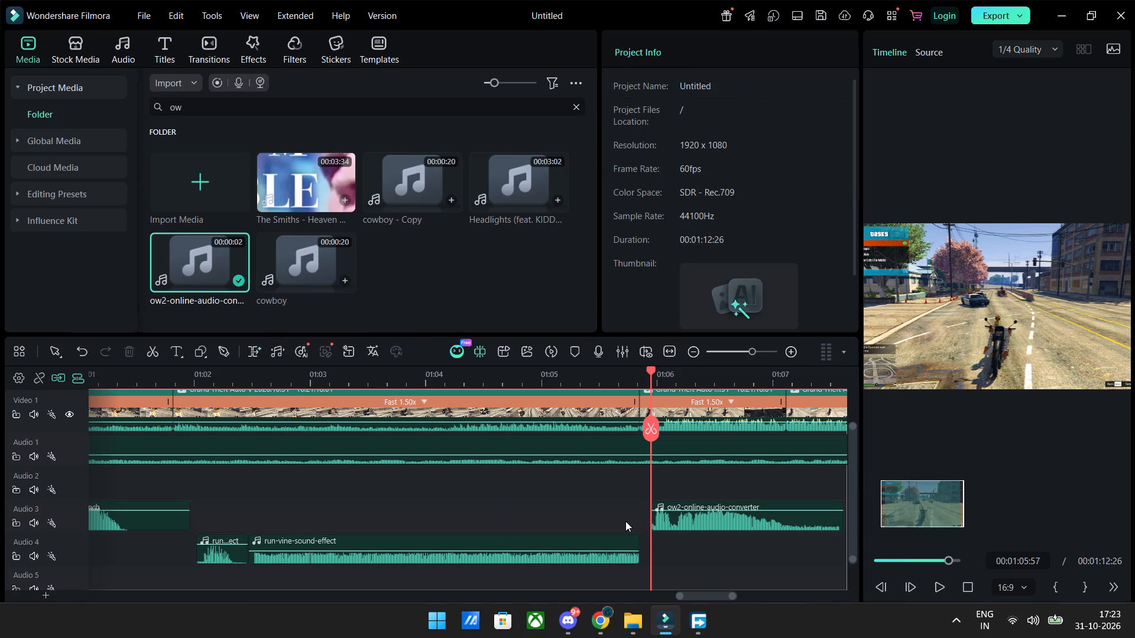
# Move the remaining ow clip from Audio 3 down to Audio 4, directly after the RUN vine clip at 01:05:57.
pyautogui.scroll(-4, 625, 520)
pyautogui.keyDown('ctrl'); pyautogui.scroll(-5, 637, 525); pyautogui.keyUp('ctrl')
pyautogui.scroll(1, 637, 525)
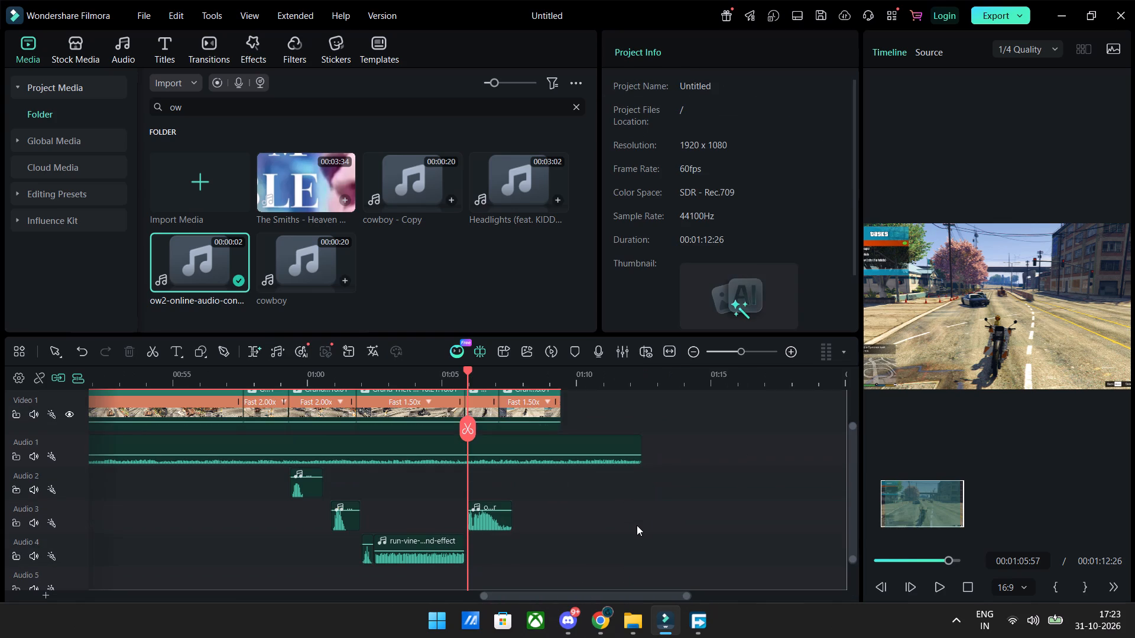
pyautogui.scroll(1, 637, 525)
pyautogui.scroll(-1, 637, 525)
pyautogui.moveTo(480, 520); pyautogui.dragTo(482, 543)
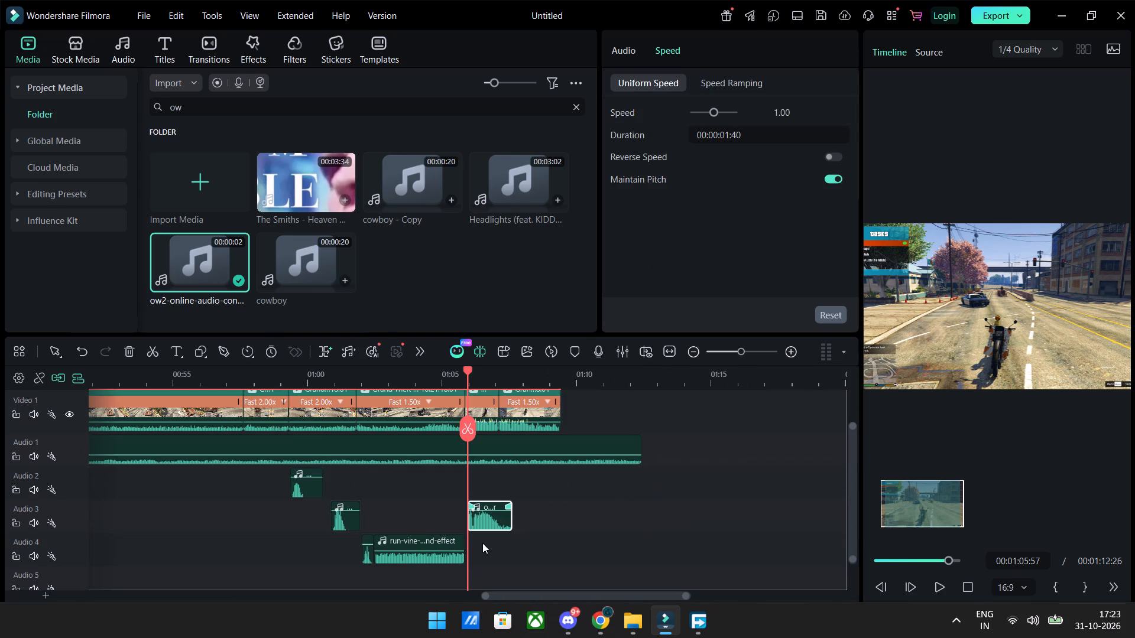
pyautogui.moveTo(482, 543); pyautogui.dragTo(481, 555)
# Play the ride scene from just before the ow clip on to 01:07:17 to check the sound.
pyautogui.scroll(2, 596, 545)
pyautogui.moveTo(468, 373); pyautogui.dragTo(460, 381)
pyautogui.press('space')
pyautogui.press('space')
pyautogui.press('space')
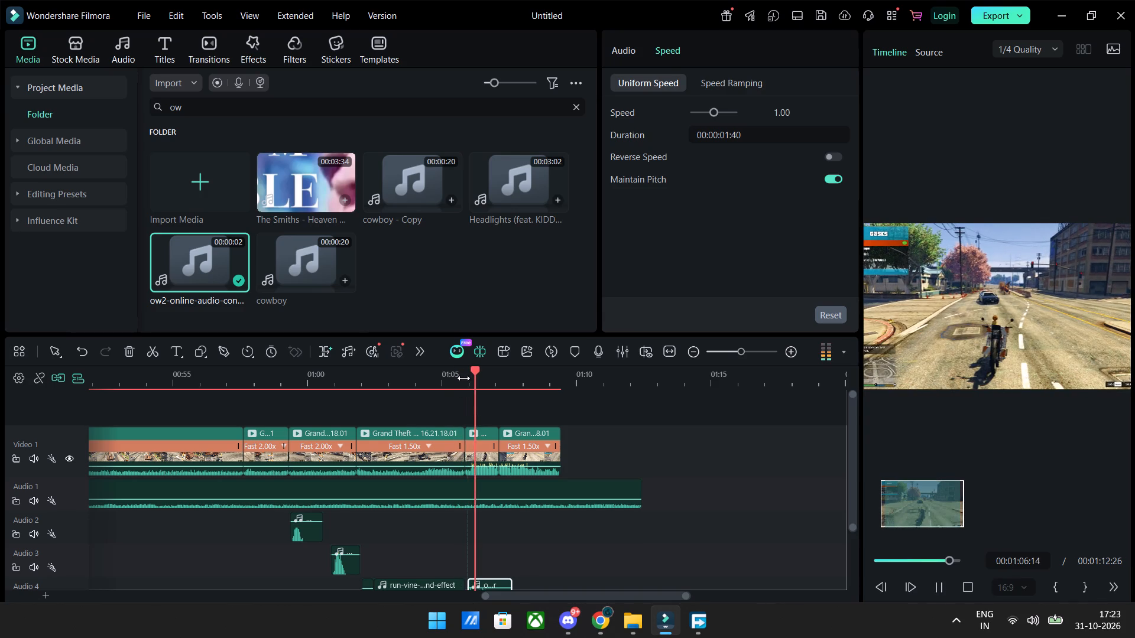
pyautogui.press('space')
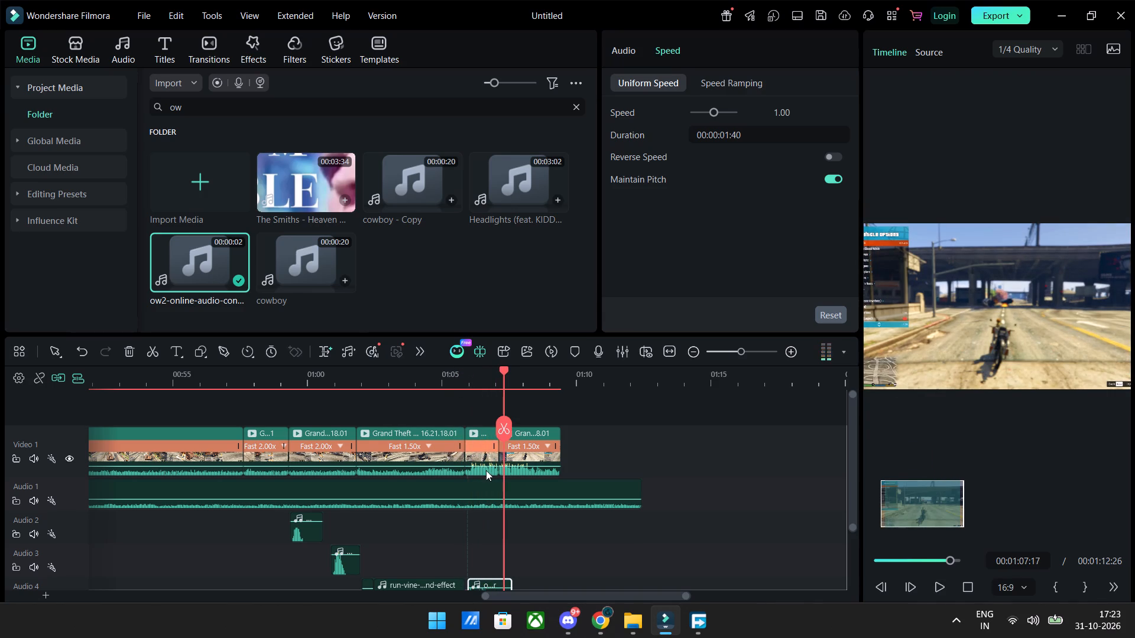
# Split the gameplay video and the Waltzing Flutes music at 01:07:37, where the ow clip on Audio 4 ends.
pyautogui.scroll(-1, 601, 497)
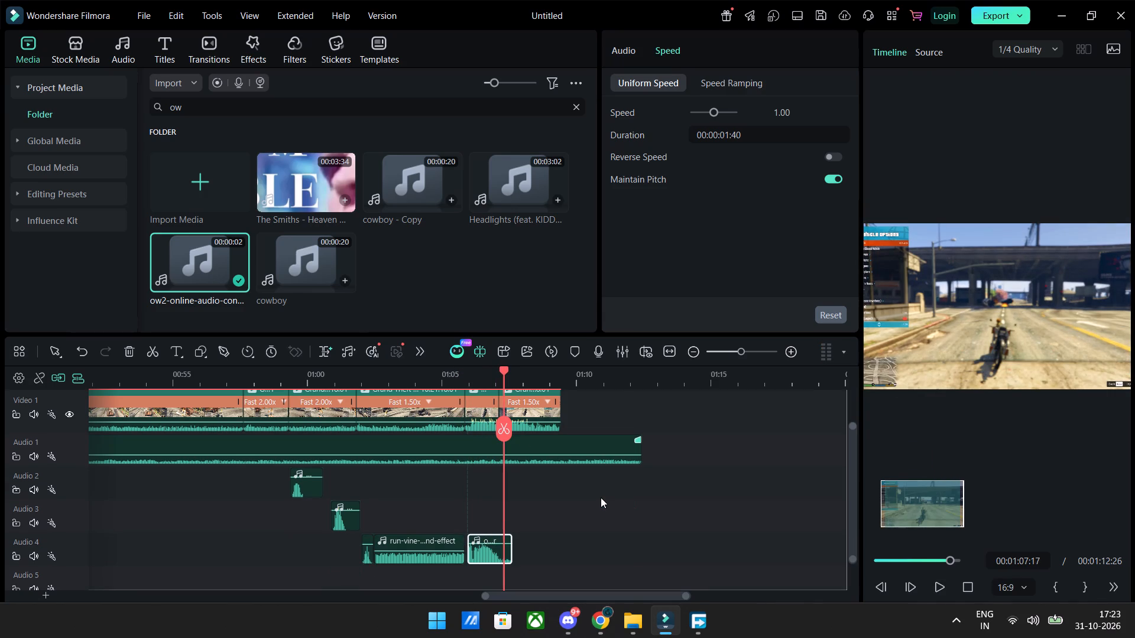
pyautogui.keyDown('ctrl'); pyautogui.scroll(4, 595, 477); pyautogui.keyUp('ctrl')
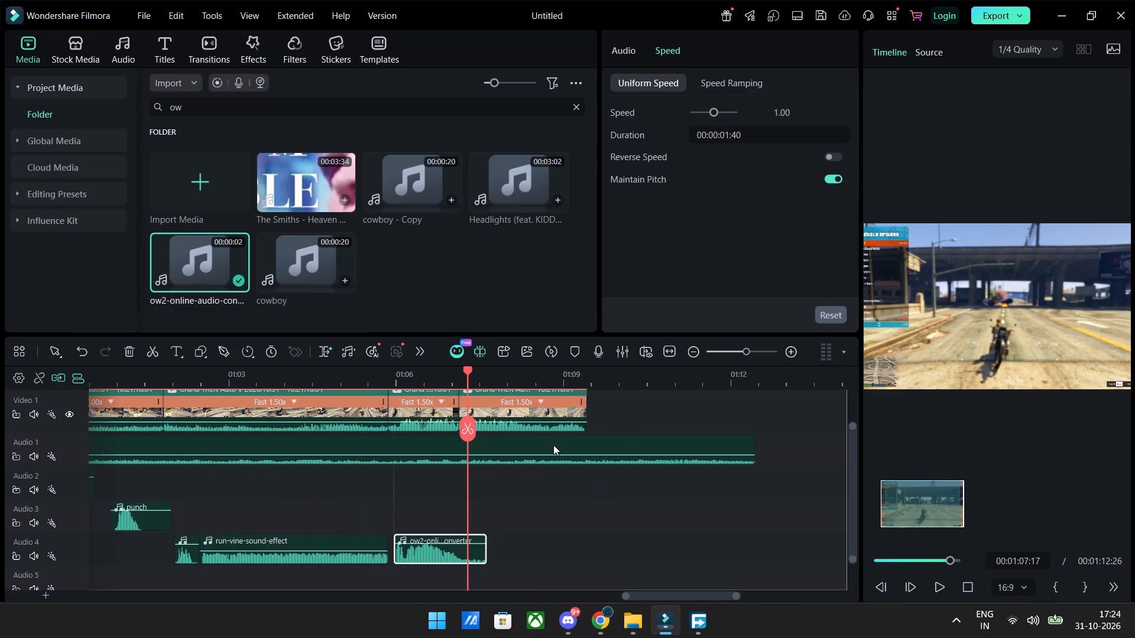
pyautogui.moveTo(467, 369); pyautogui.dragTo(490, 377)
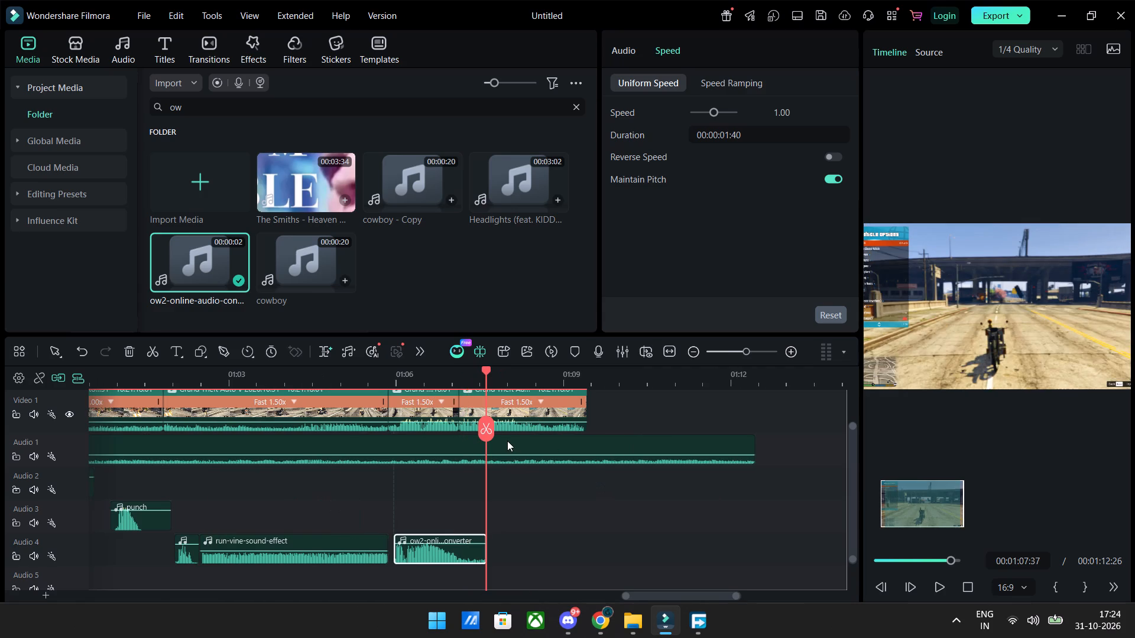
pyautogui.click(489, 428)
# Play the ending from the start of the ow clip to just past the 01:07:37 cut to check it.
pyautogui.click(475, 387)
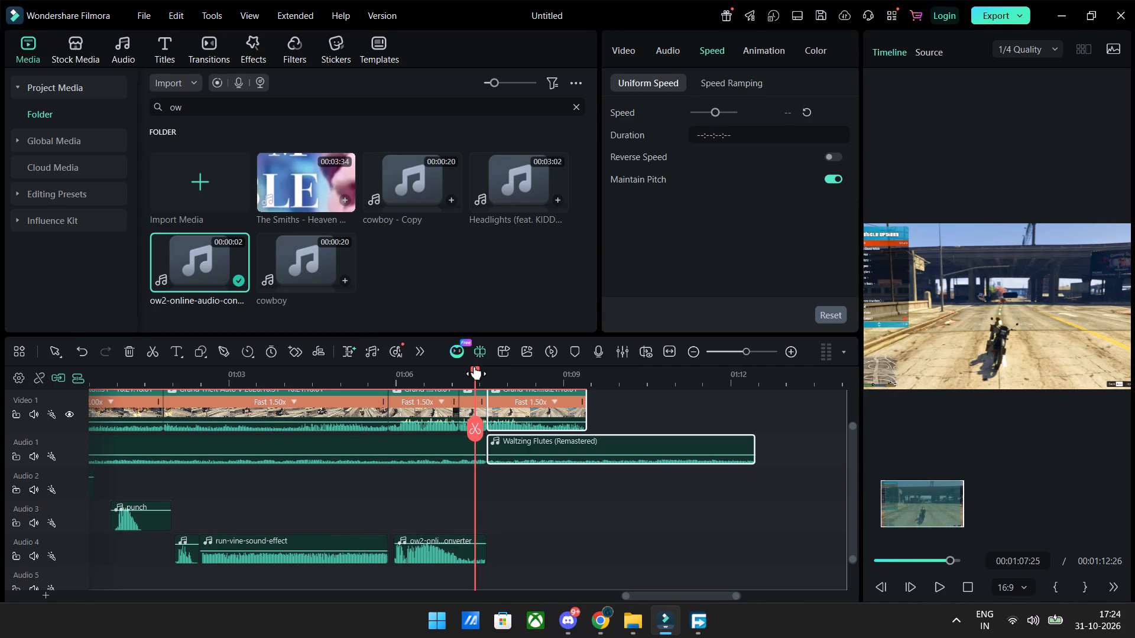
pyautogui.moveTo(475, 367); pyautogui.dragTo(393, 383)
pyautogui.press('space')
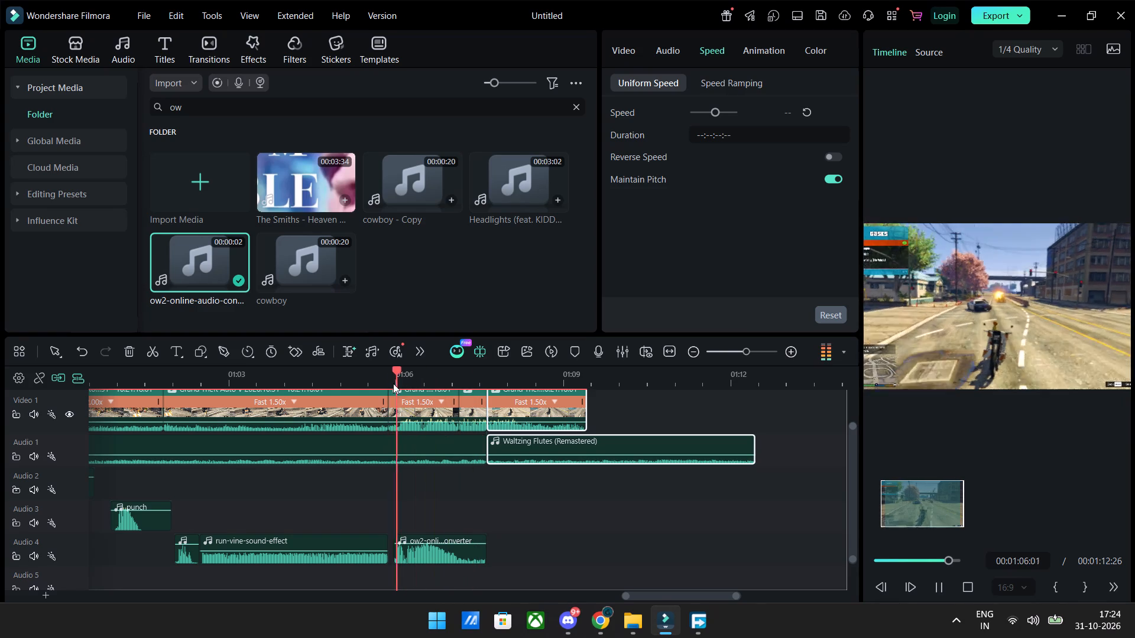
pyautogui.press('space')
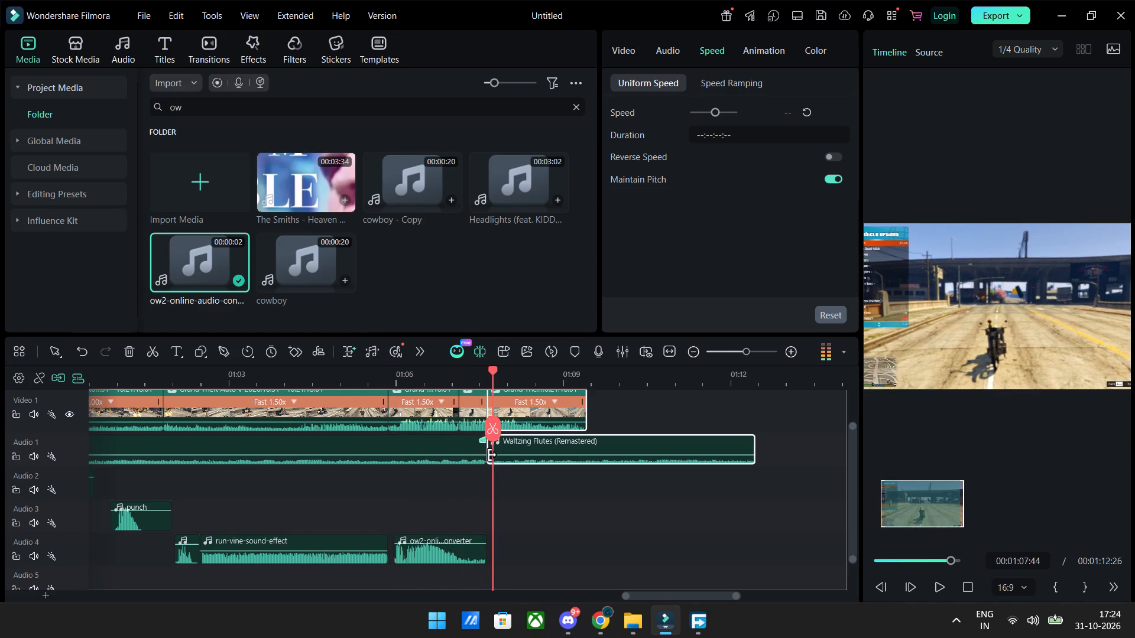
# Delete the gameplay video and Waltzing Flutes music sections after the 01:07:37 cut.
pyautogui.scroll(1, 608, 511)
pyautogui.press('BackSpace')
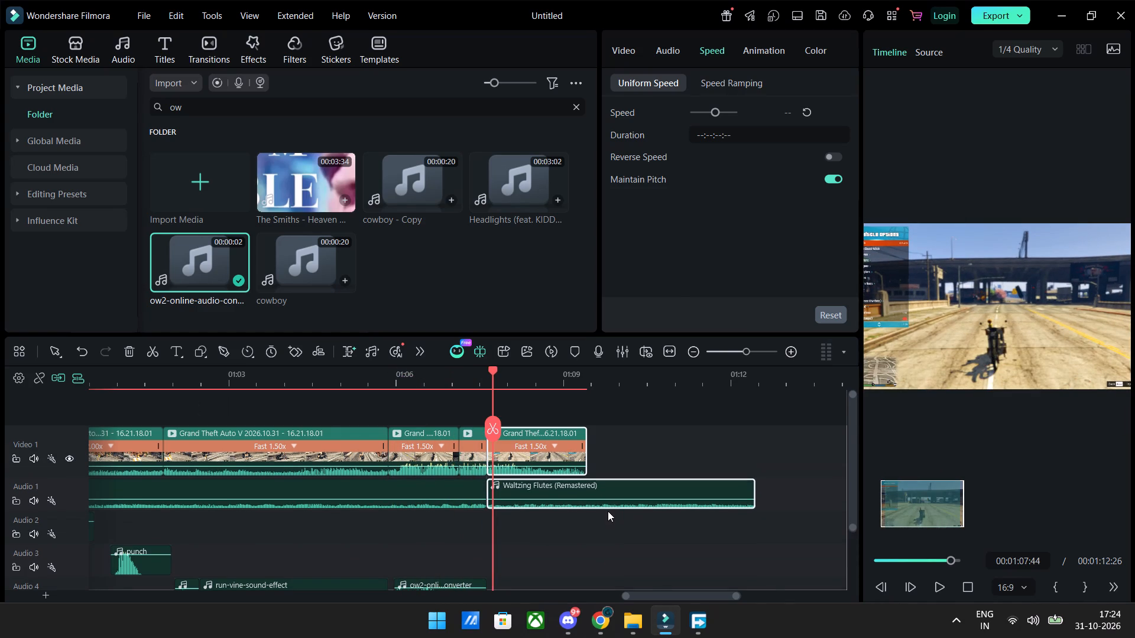
pyautogui.scroll(-1, 664, 474)
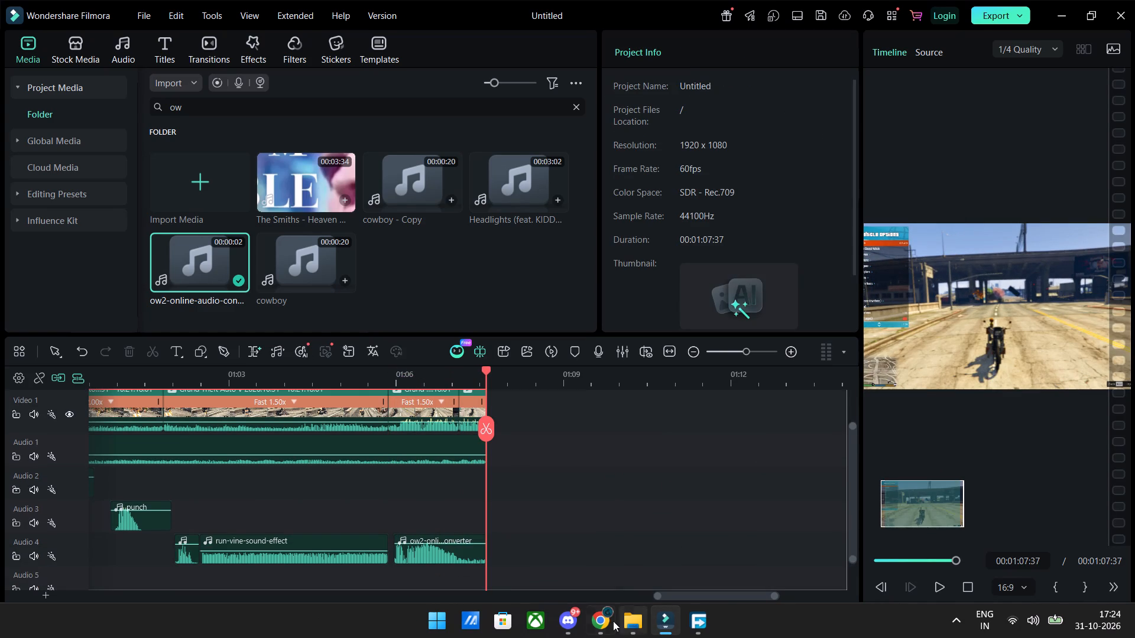
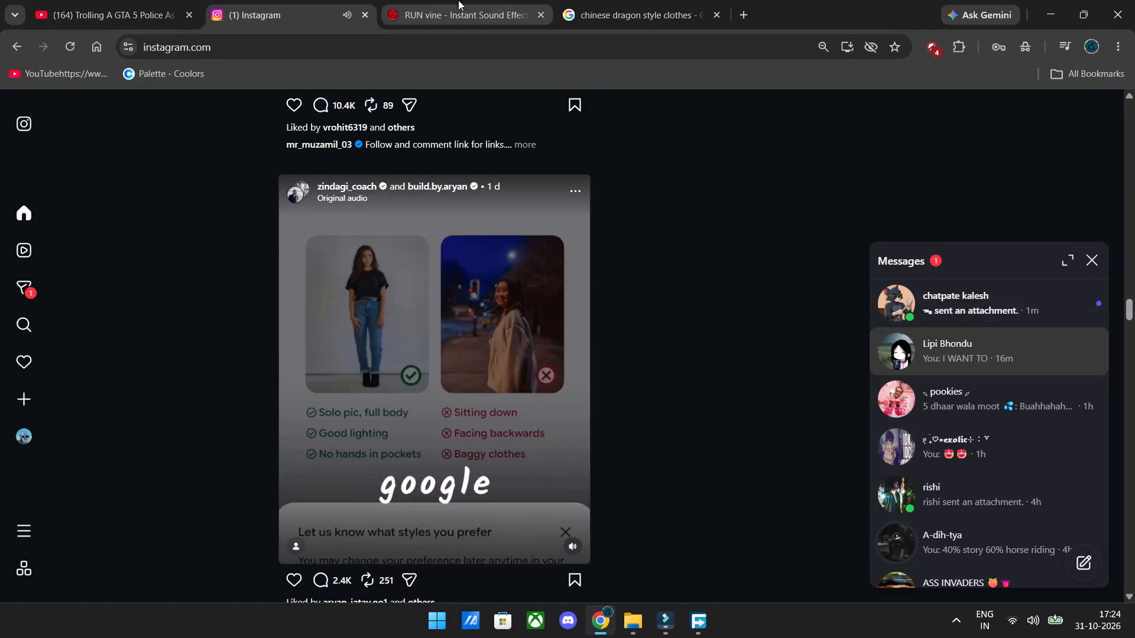
# In the browser tab holding the RUN vine sound page, search for "reedit" and open the Reddit home page from the results.
pyautogui.click(442, 0)
pyautogui.click(523, 43)
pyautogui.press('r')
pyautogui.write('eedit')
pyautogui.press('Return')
pyautogui.click(340, 304)
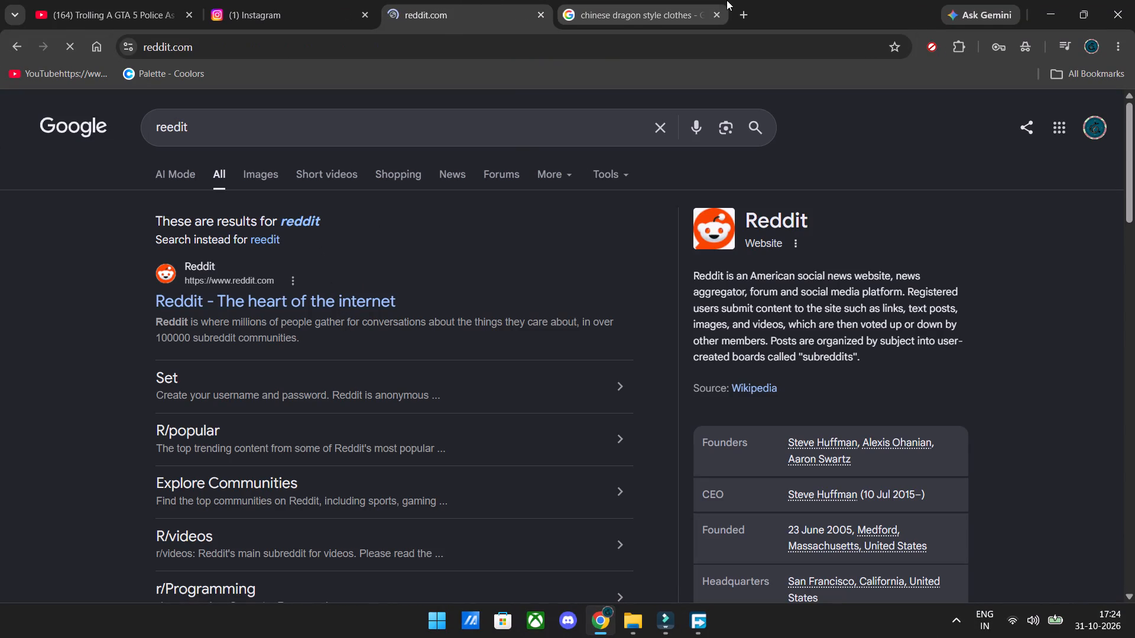
pyautogui.click(722, 14)
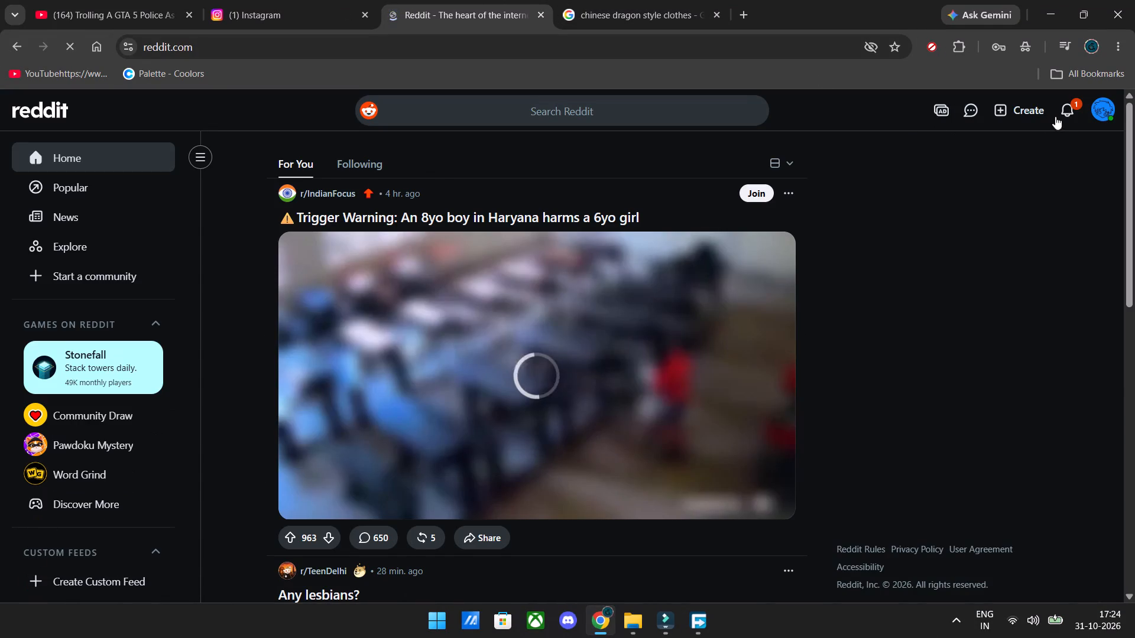
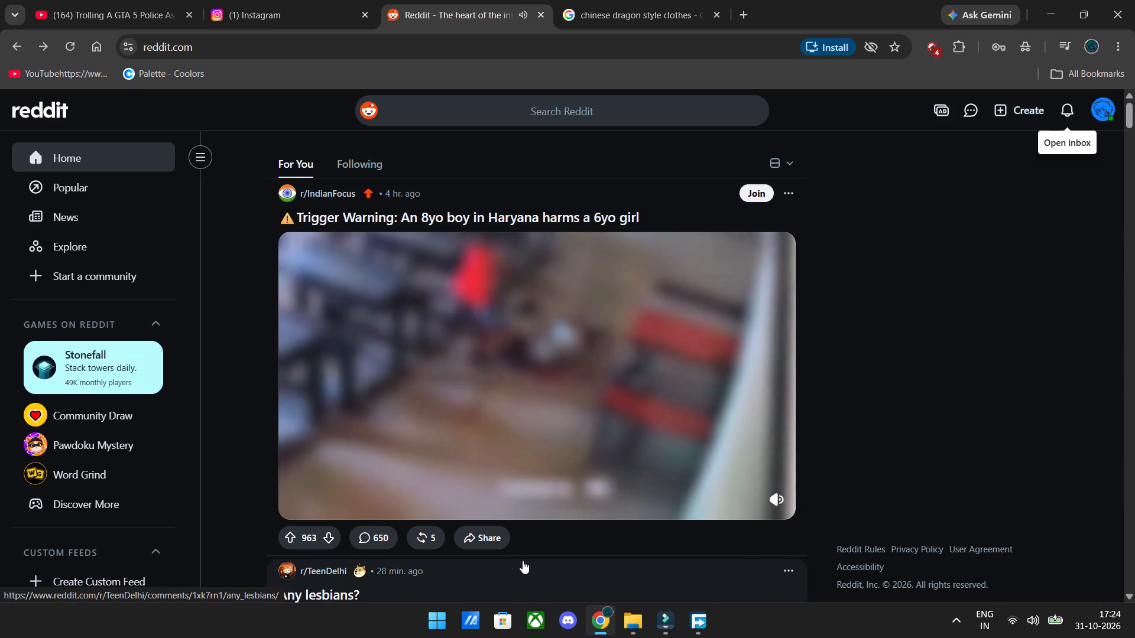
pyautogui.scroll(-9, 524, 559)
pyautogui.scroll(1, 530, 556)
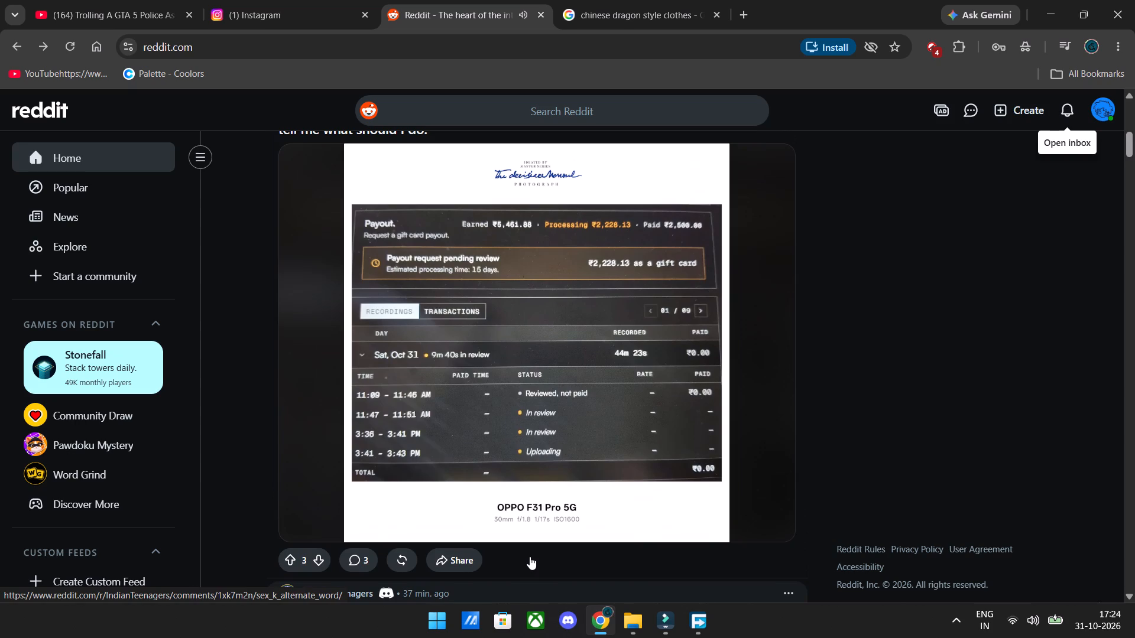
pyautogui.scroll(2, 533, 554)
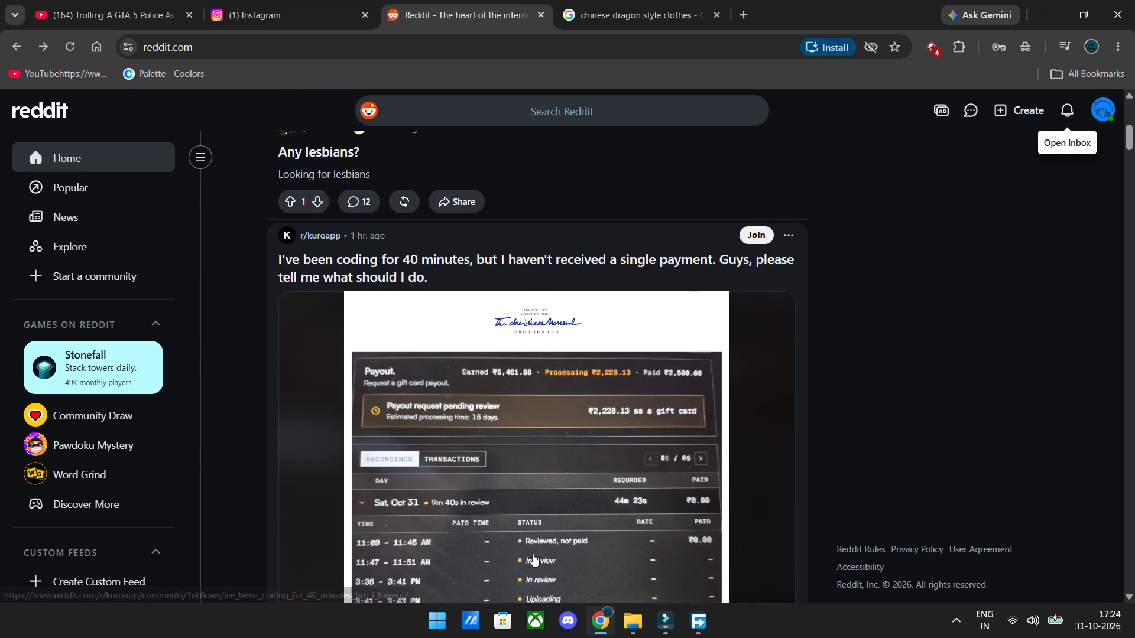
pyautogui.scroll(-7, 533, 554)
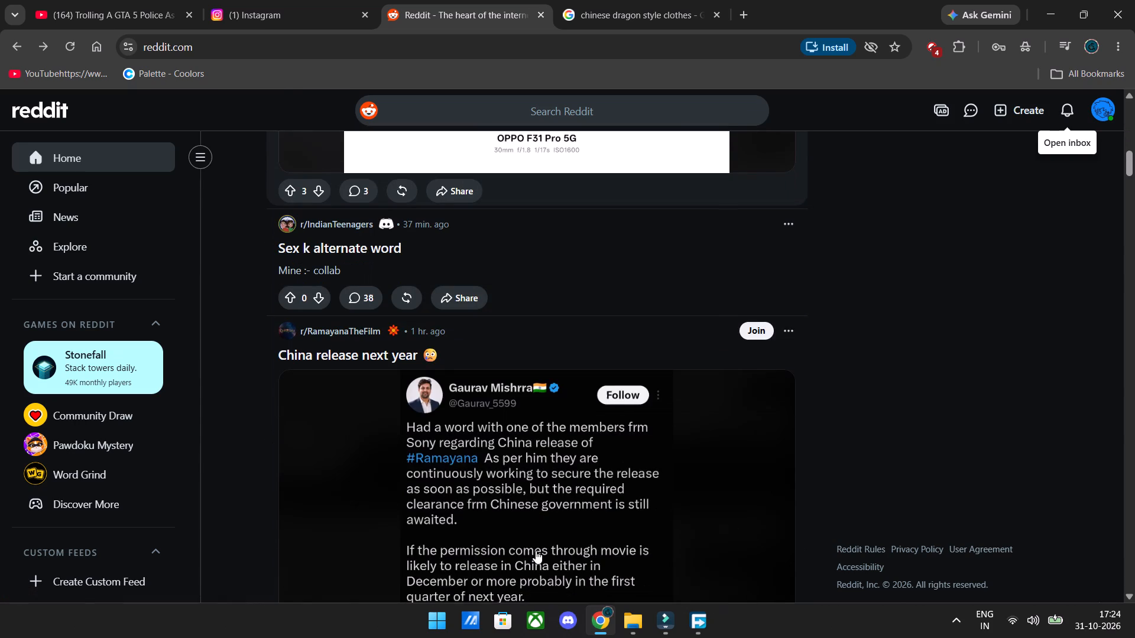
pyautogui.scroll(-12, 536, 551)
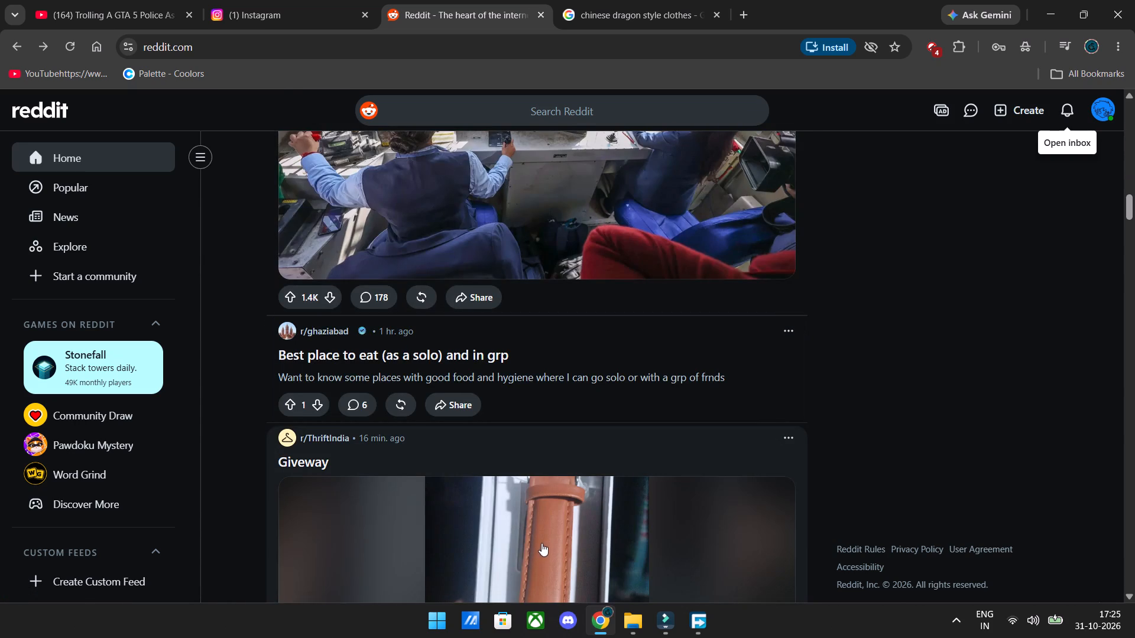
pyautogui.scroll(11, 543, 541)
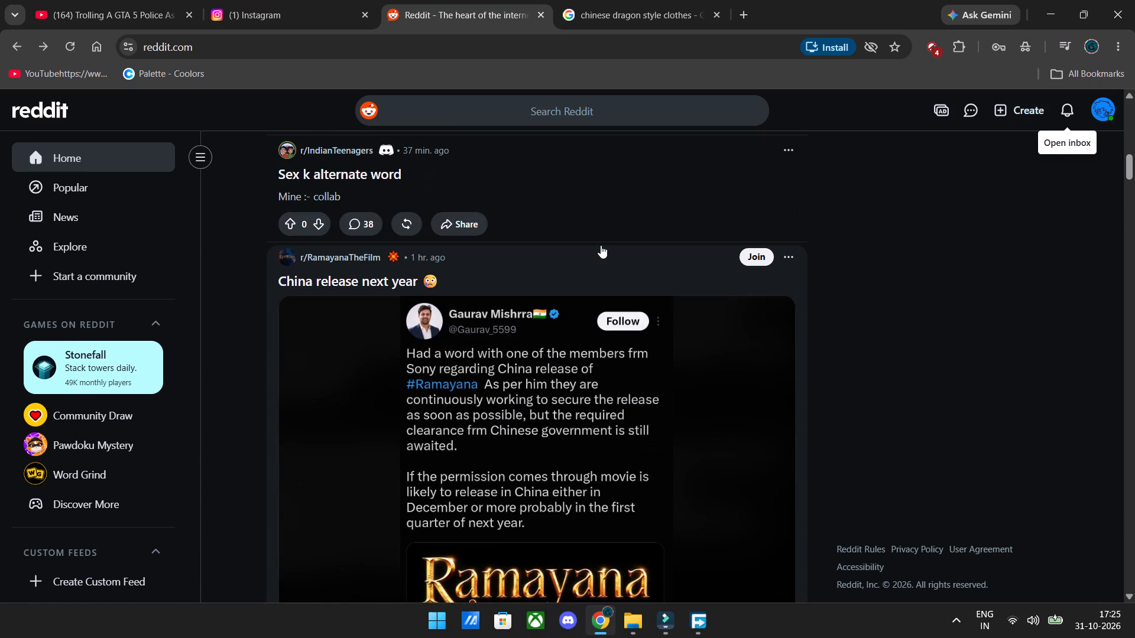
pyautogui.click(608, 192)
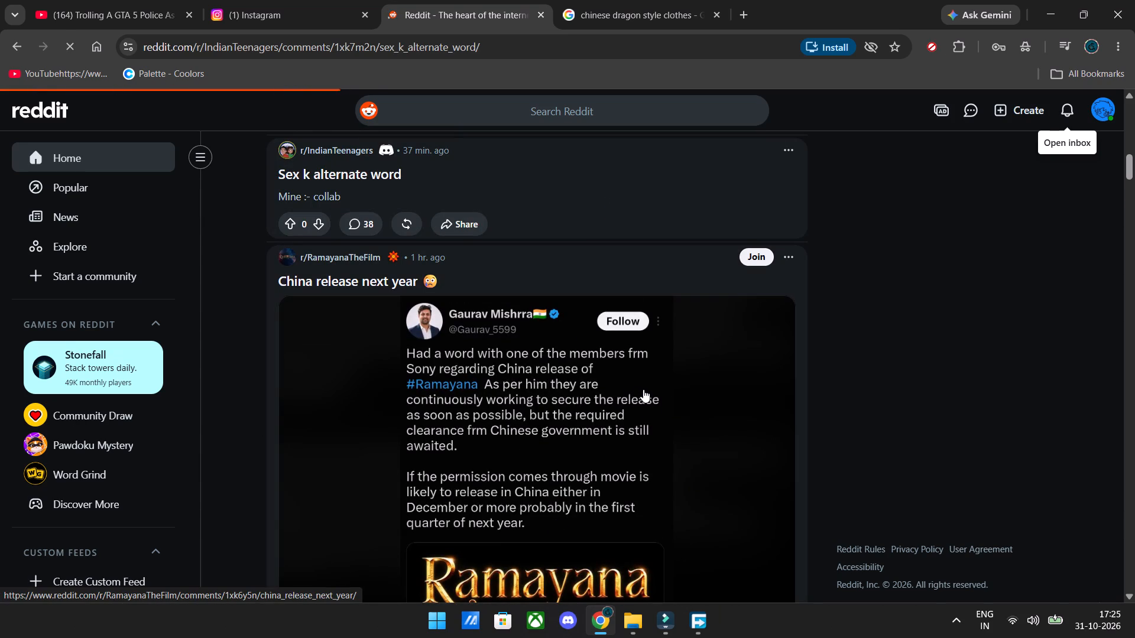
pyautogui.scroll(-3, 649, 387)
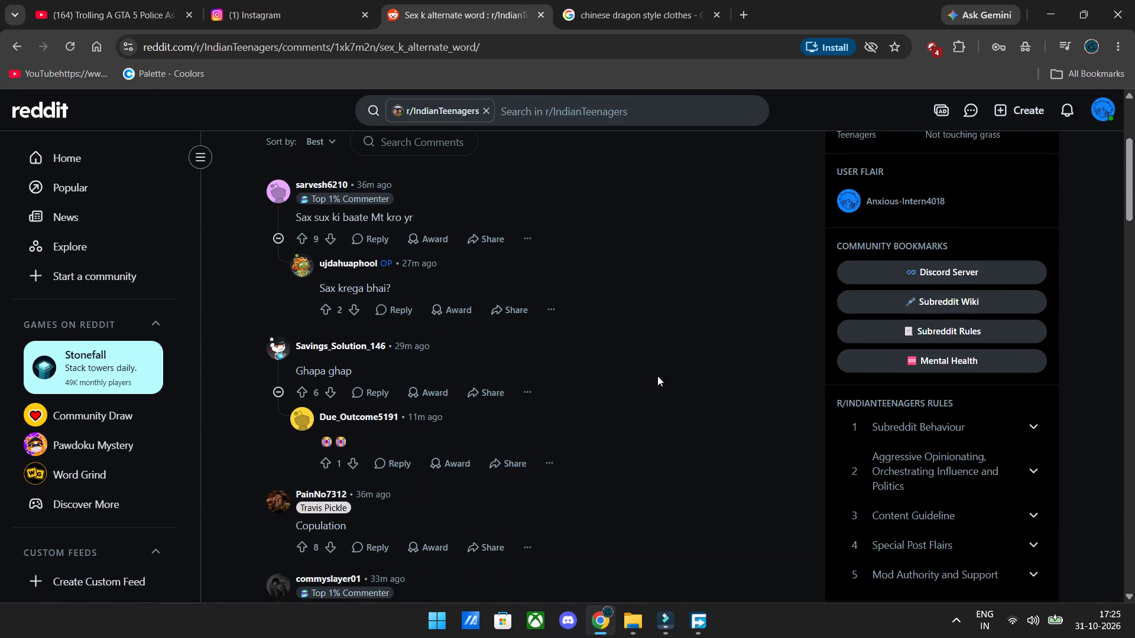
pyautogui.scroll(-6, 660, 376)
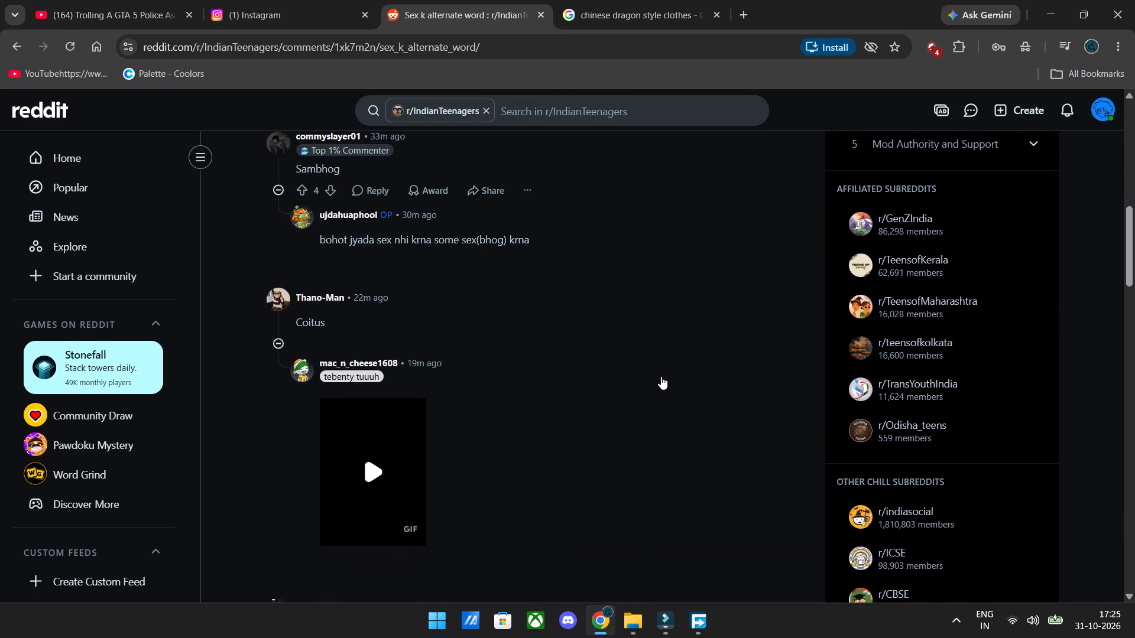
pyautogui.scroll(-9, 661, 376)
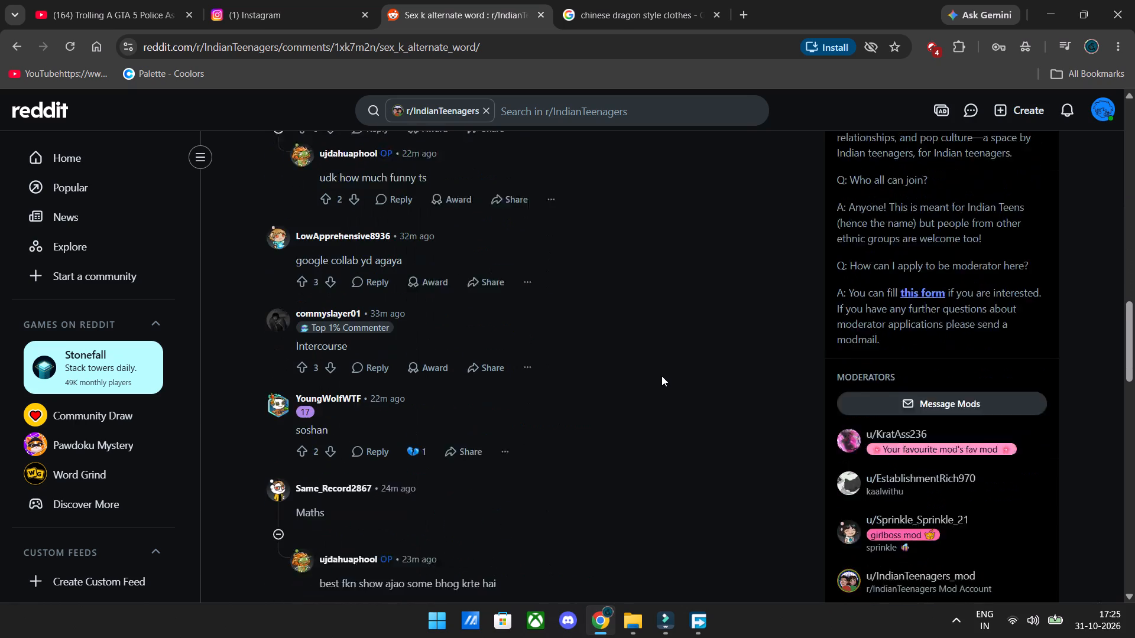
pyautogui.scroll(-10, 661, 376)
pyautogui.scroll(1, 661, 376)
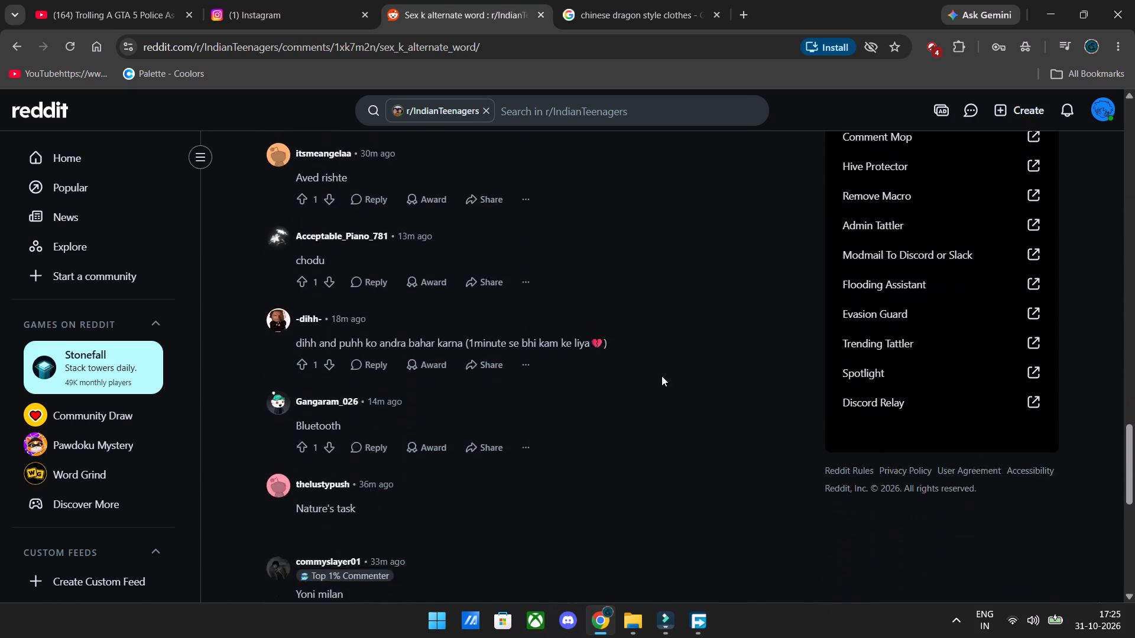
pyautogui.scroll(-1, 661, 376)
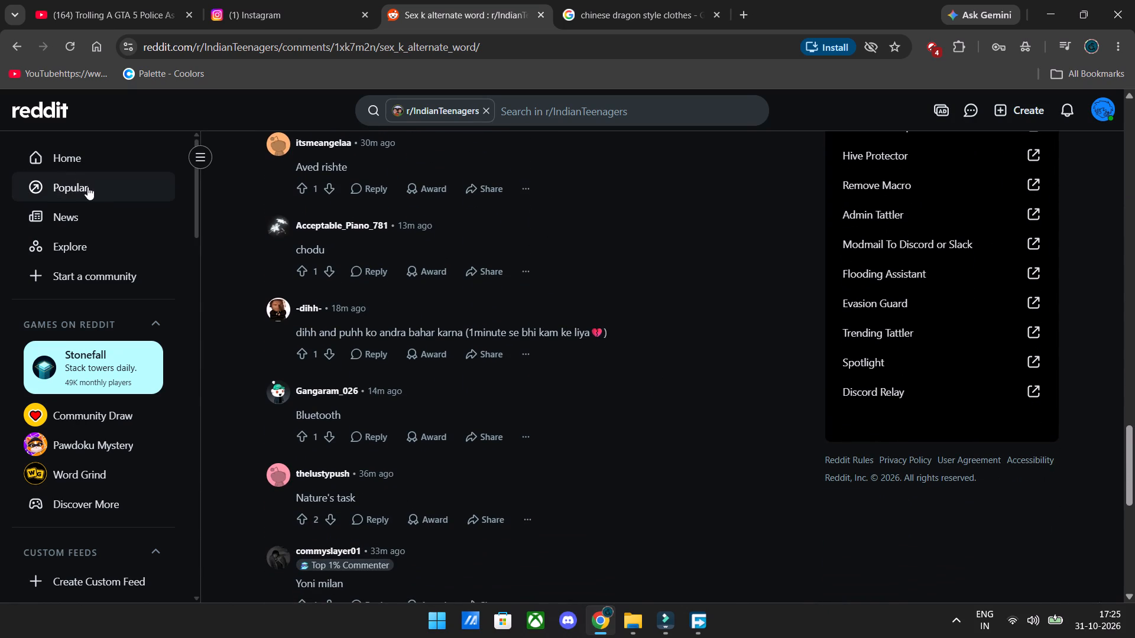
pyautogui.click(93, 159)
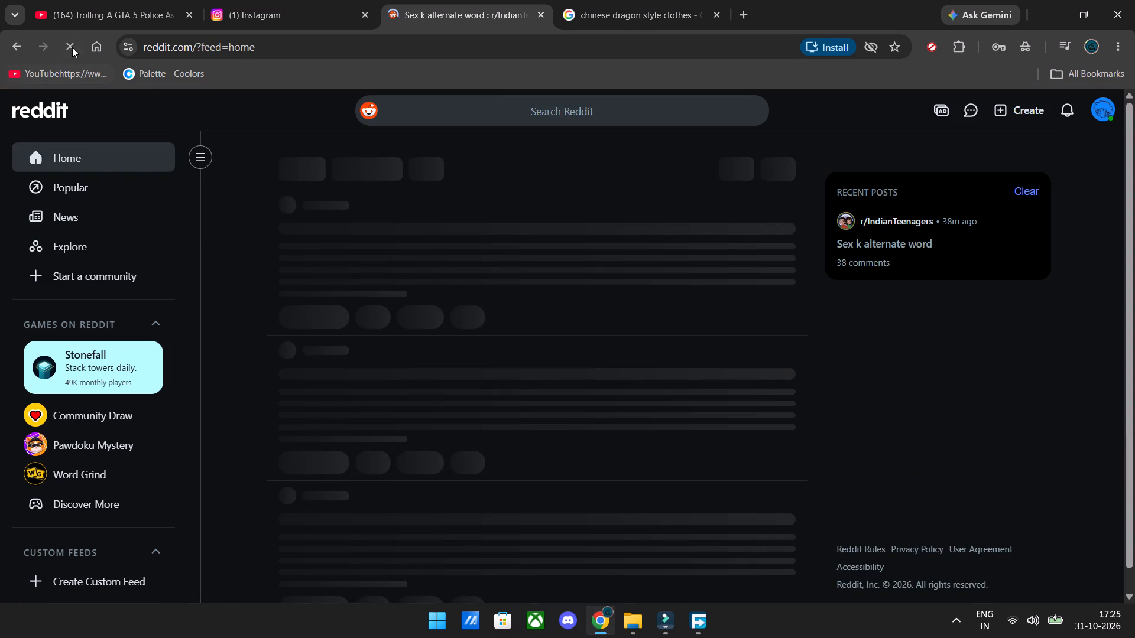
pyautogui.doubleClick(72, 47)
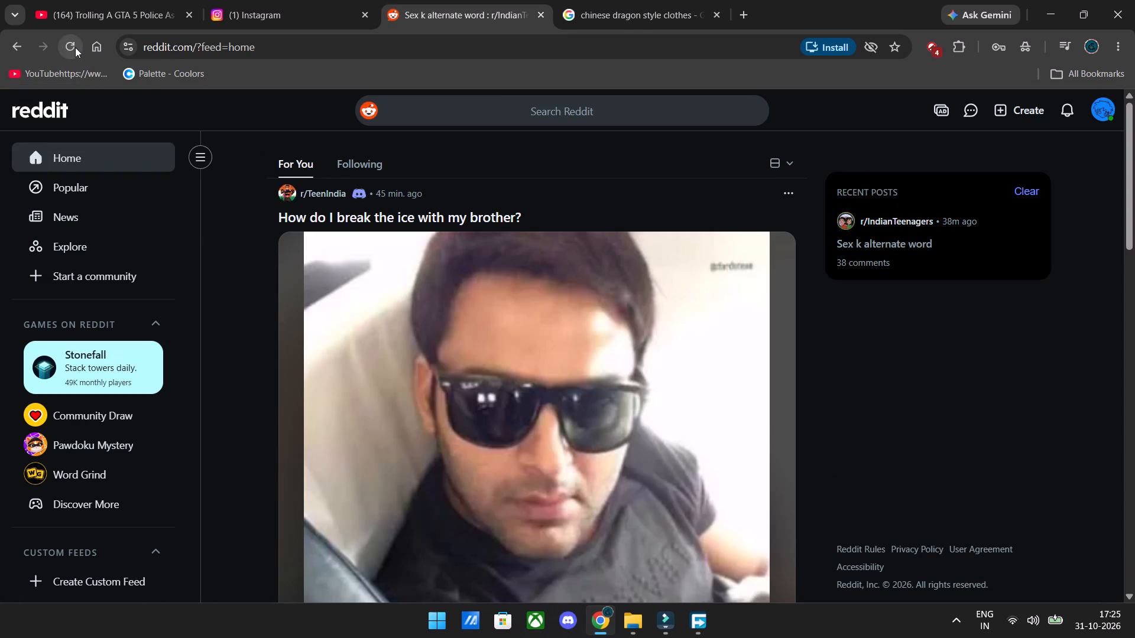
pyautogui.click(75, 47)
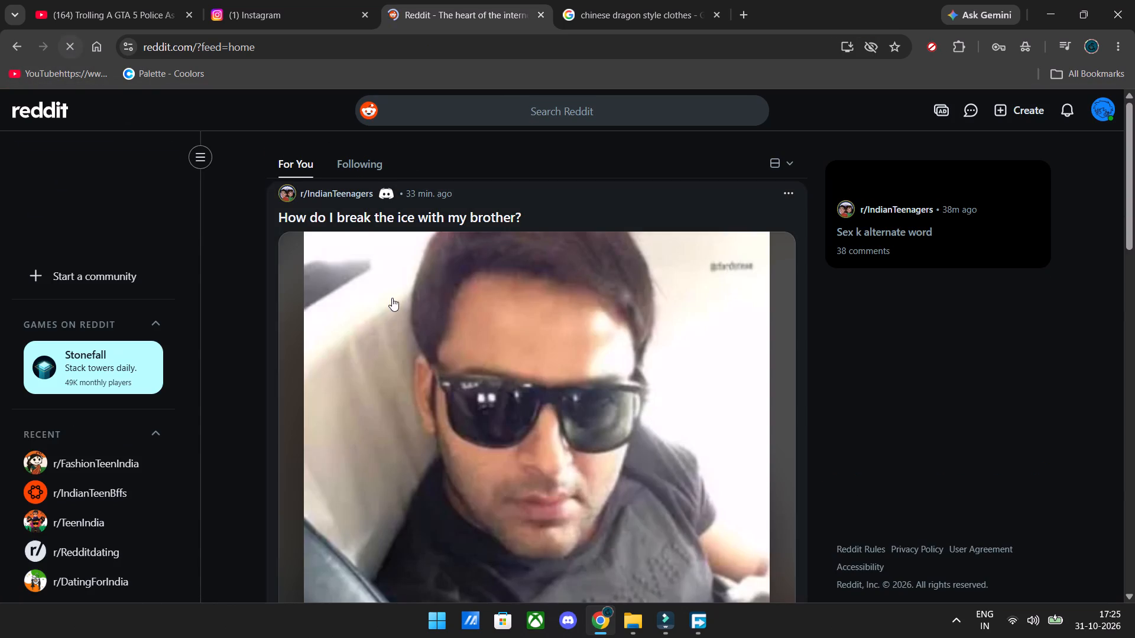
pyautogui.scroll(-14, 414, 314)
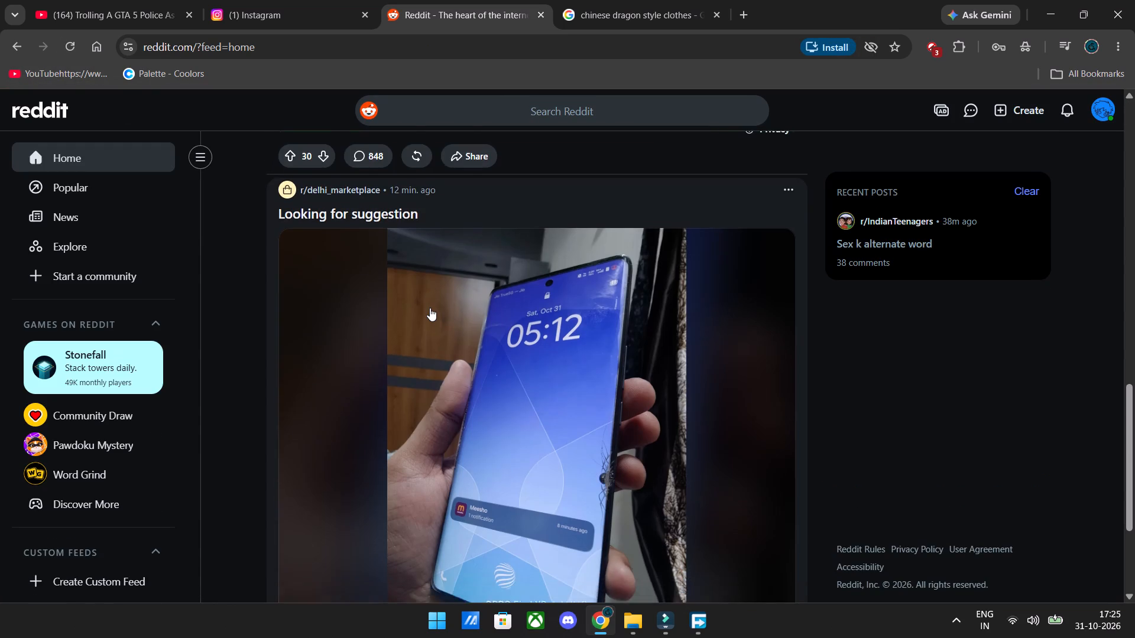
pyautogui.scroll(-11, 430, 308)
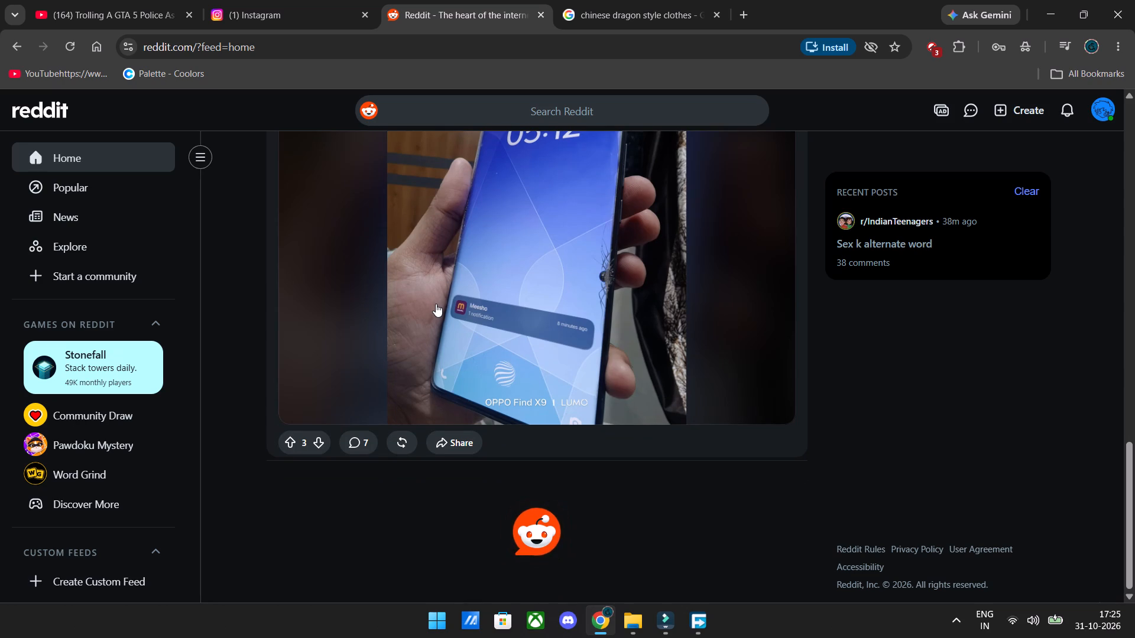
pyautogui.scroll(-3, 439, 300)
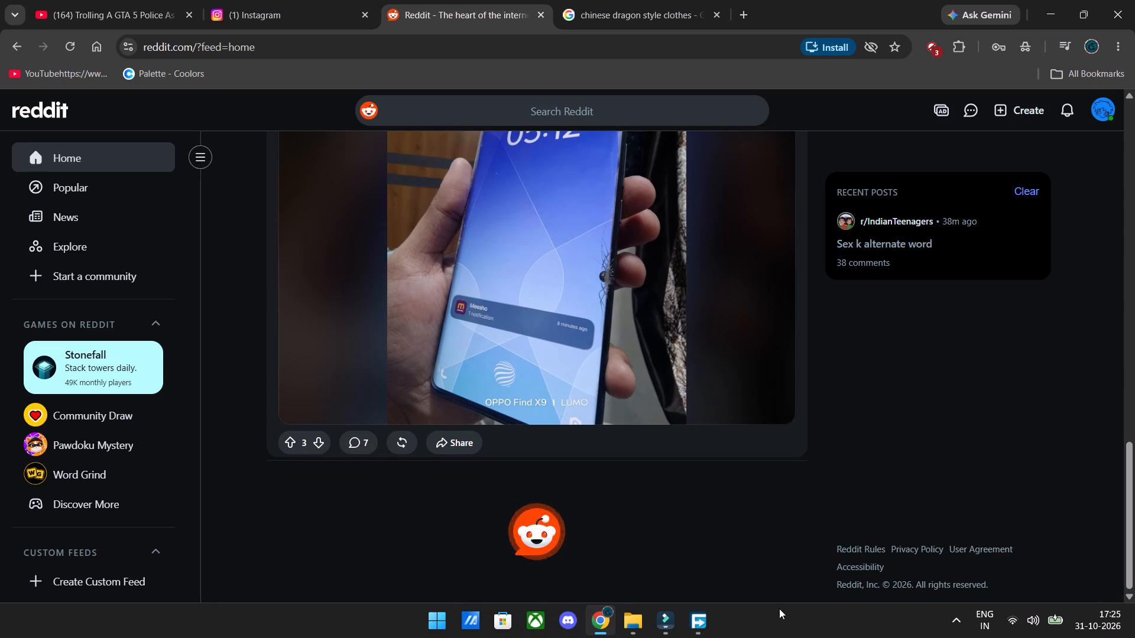
# Switch back to the video project in Filmora.
pyautogui.click(667, 610)
pyautogui.click(719, 565)
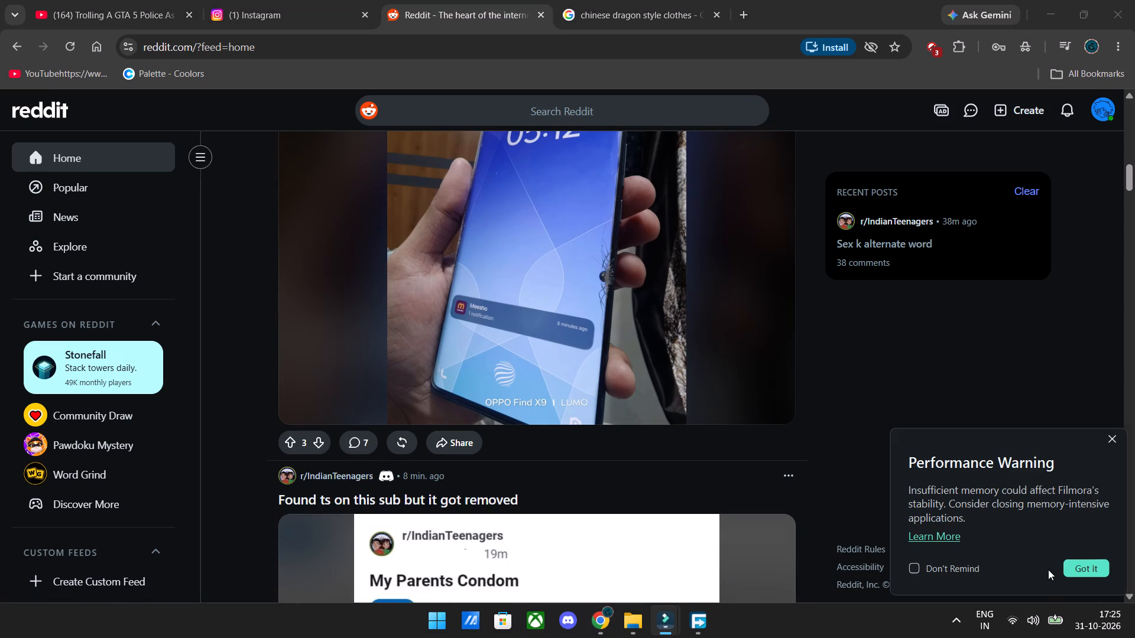
pyautogui.click(1082, 569)
pyautogui.click(660, 607)
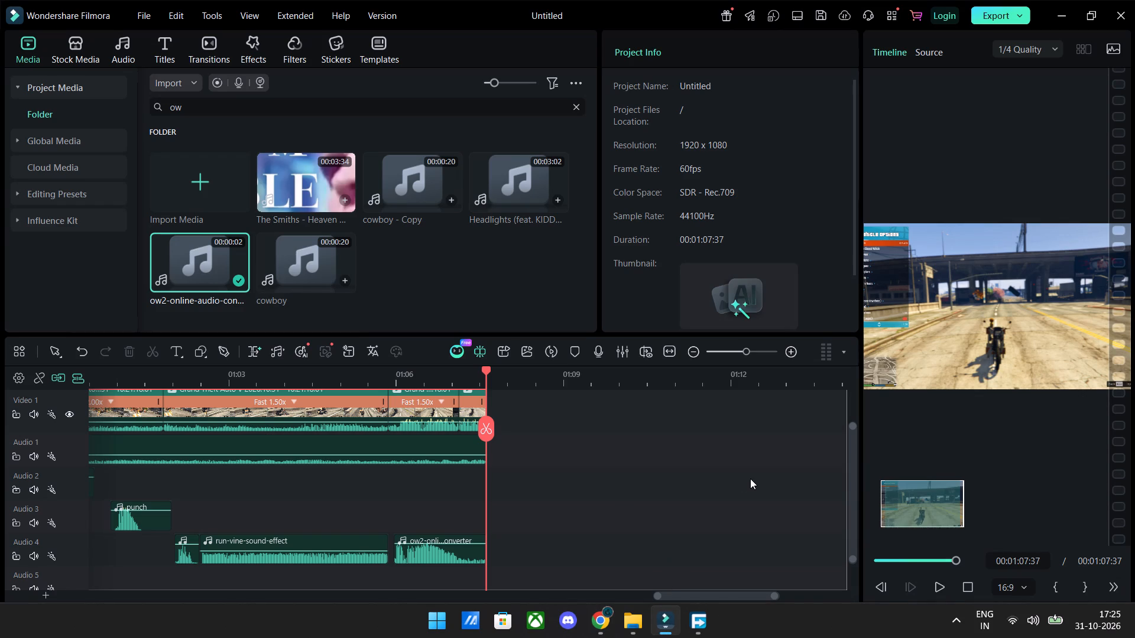
# Duplicate all Video 1 clips onto a new video track directly above, aligned to start at 00:00.
pyautogui.keyDown('ctrl'); pyautogui.scroll(-11, 479, 460); pyautogui.keyUp('ctrl')
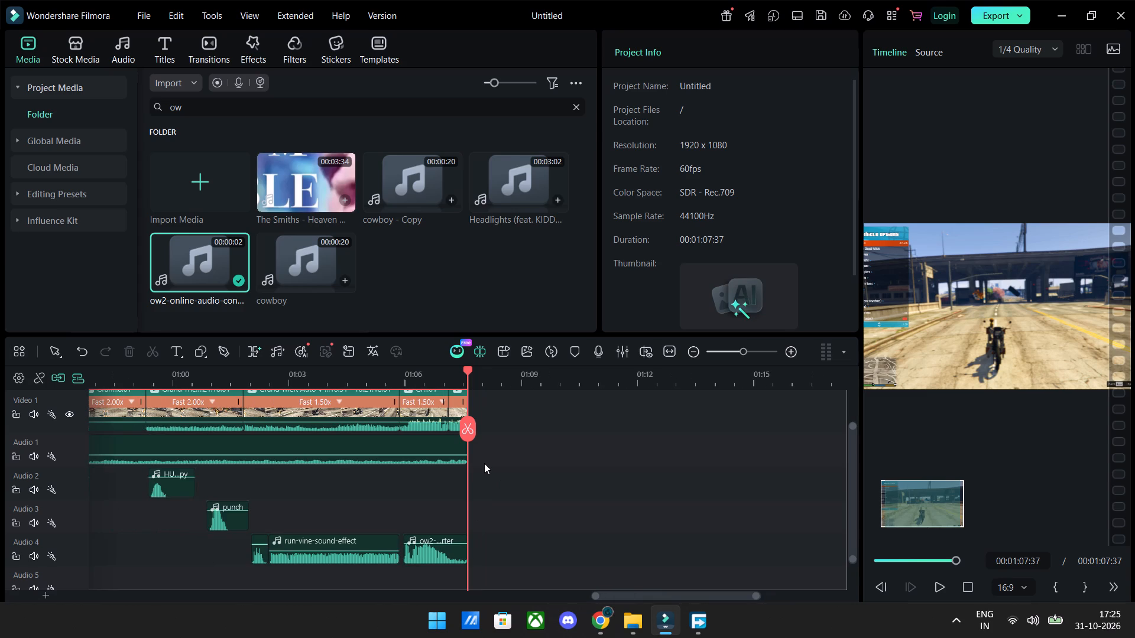
pyautogui.keyDown('ctrl'); pyautogui.scroll(-6, 484, 463); pyautogui.keyUp('ctrl')
pyautogui.keyDown('ctrl'); pyautogui.scroll(-7, 514, 507); pyautogui.keyUp('ctrl')
pyautogui.scroll(1, 521, 503)
pyautogui.click(535, 501)
pyautogui.moveTo(514, 451); pyautogui.dragTo(505, 514)
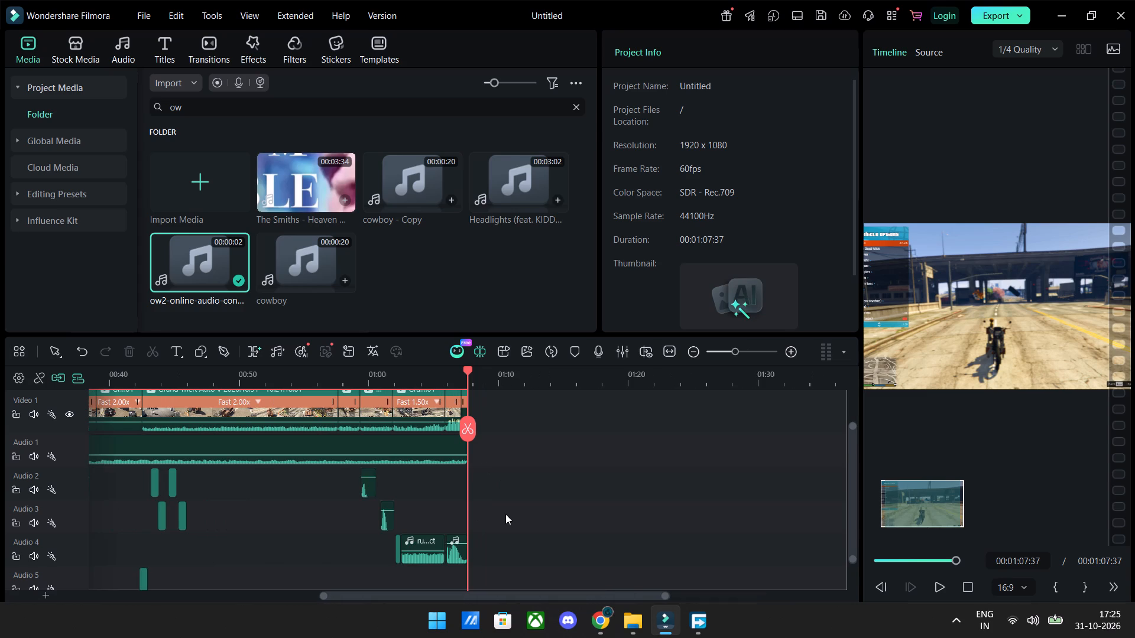
pyautogui.moveTo(505, 514); pyautogui.dragTo(0, 446)
pyautogui.hotkey('ctrl', 'c')
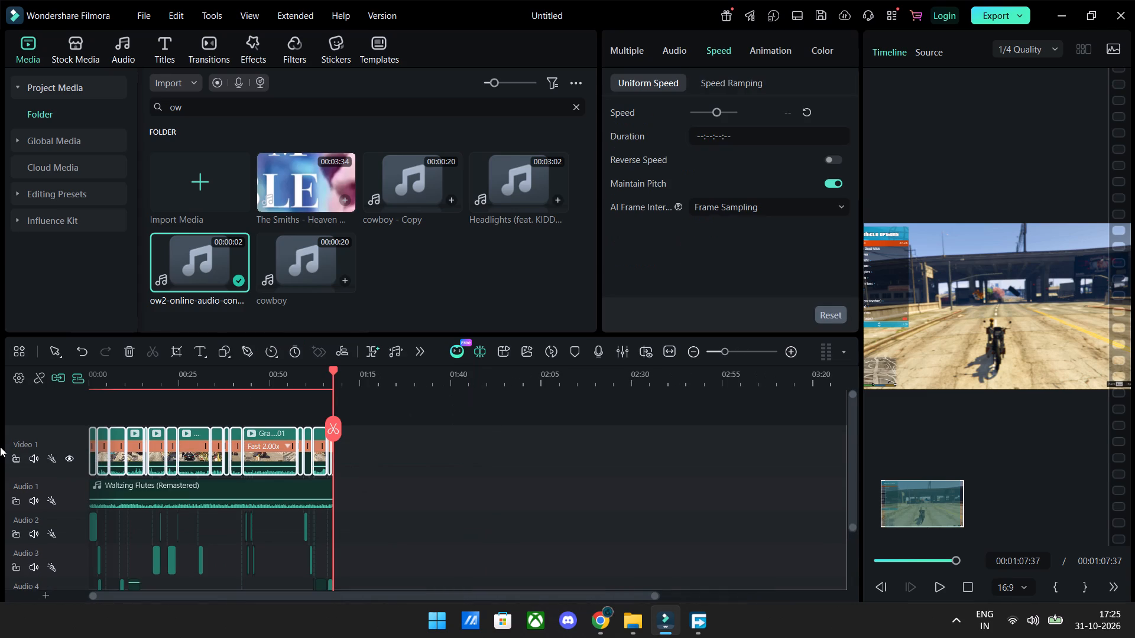
pyautogui.hotkey('ctrl', 'v')
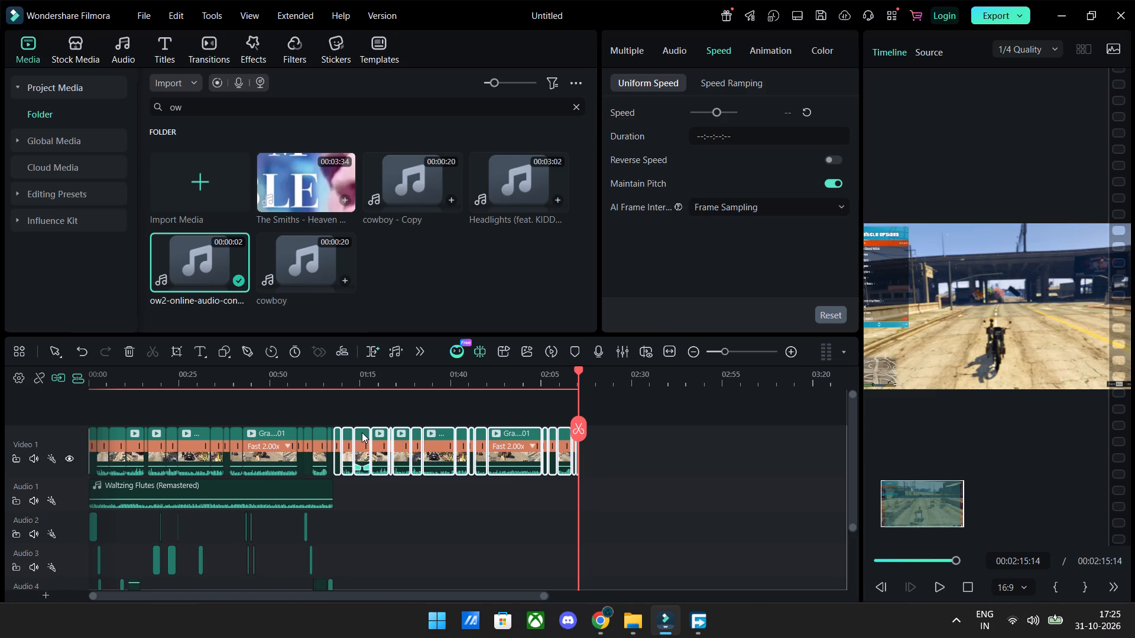
pyautogui.moveTo(361, 432); pyautogui.dragTo(17, 419)
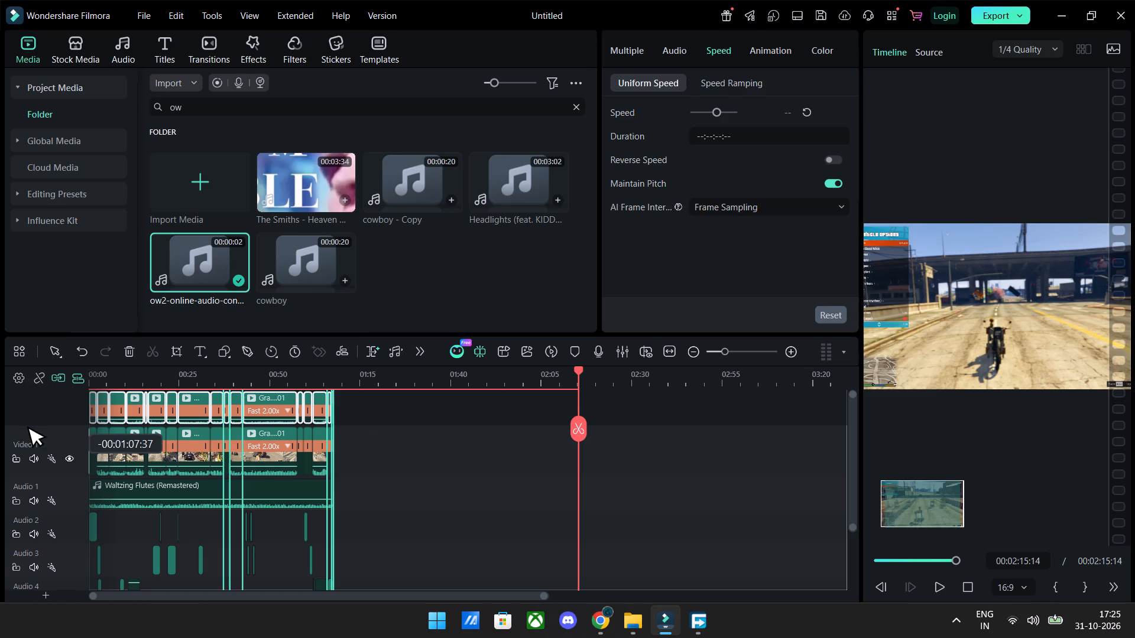
pyautogui.click(416, 474)
# Insert an Ultra Blur effect on its own track between the two video layers, stretched over the whole 01:07:37.
pyautogui.click(265, 55)
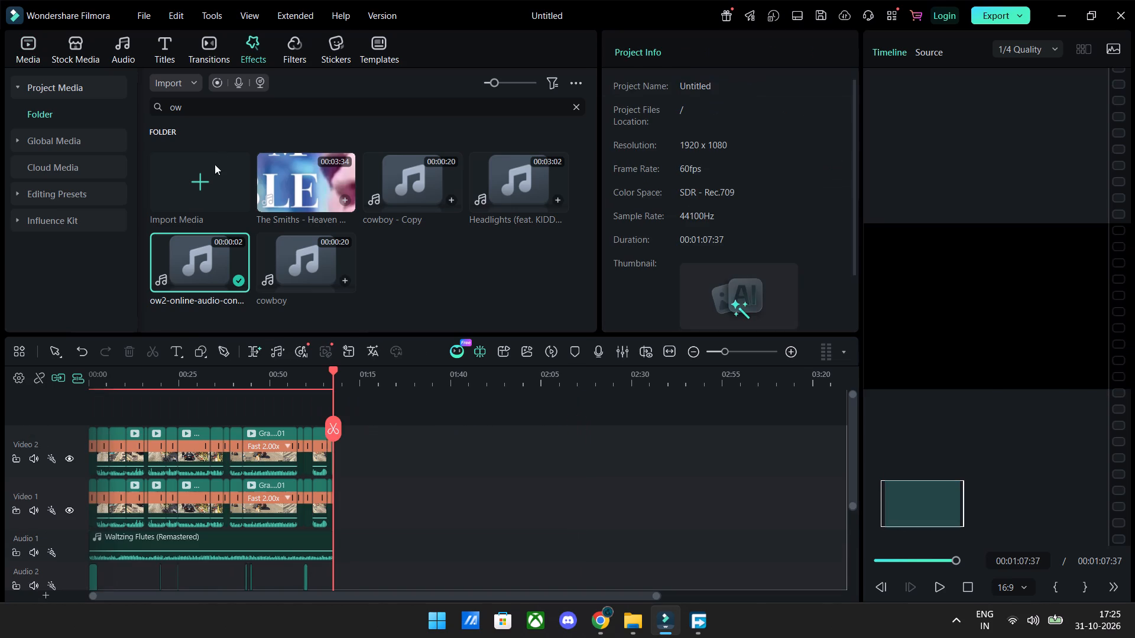
pyautogui.moveTo(186, 170); pyautogui.dragTo(228, 478)
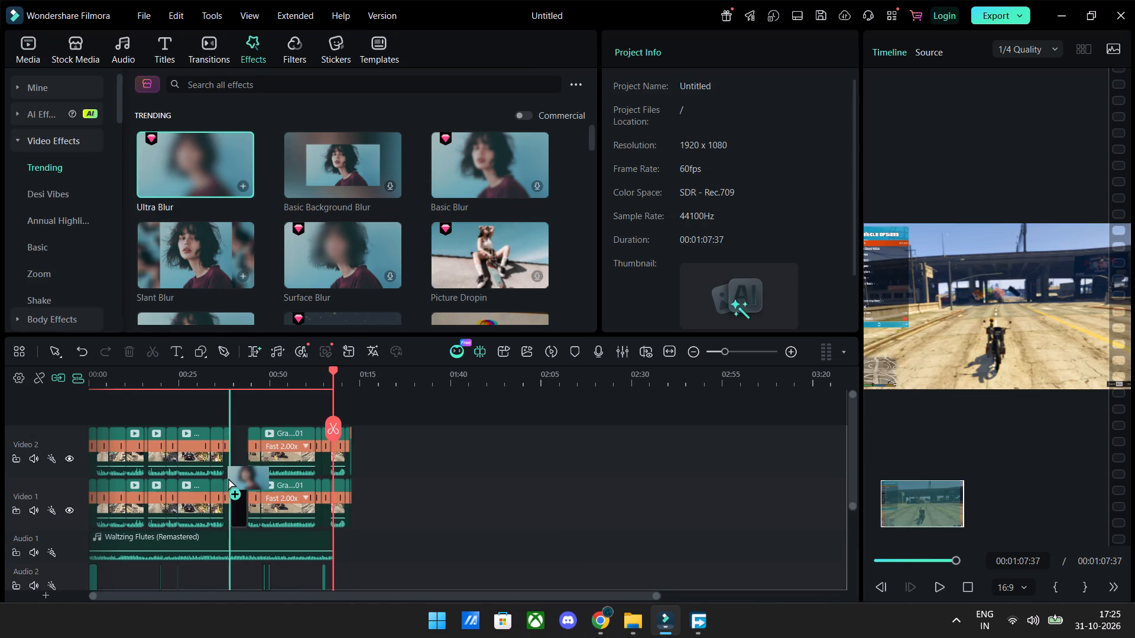
pyautogui.moveTo(228, 478); pyautogui.dragTo(231, 475)
pyautogui.moveTo(244, 481); pyautogui.dragTo(263, 486)
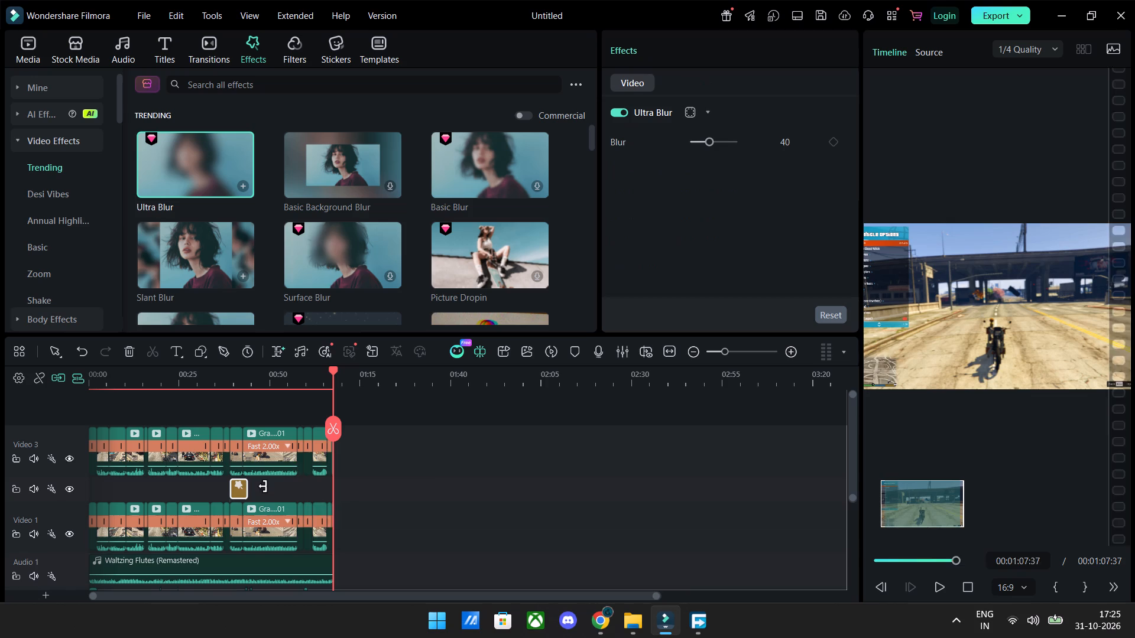
pyautogui.moveTo(263, 486); pyautogui.dragTo(330, 497)
pyautogui.moveTo(232, 487); pyautogui.dragTo(36, 491)
# Set the Ultra Blur effect's Blur to 5.
pyautogui.click(783, 140)
pyautogui.press('5')
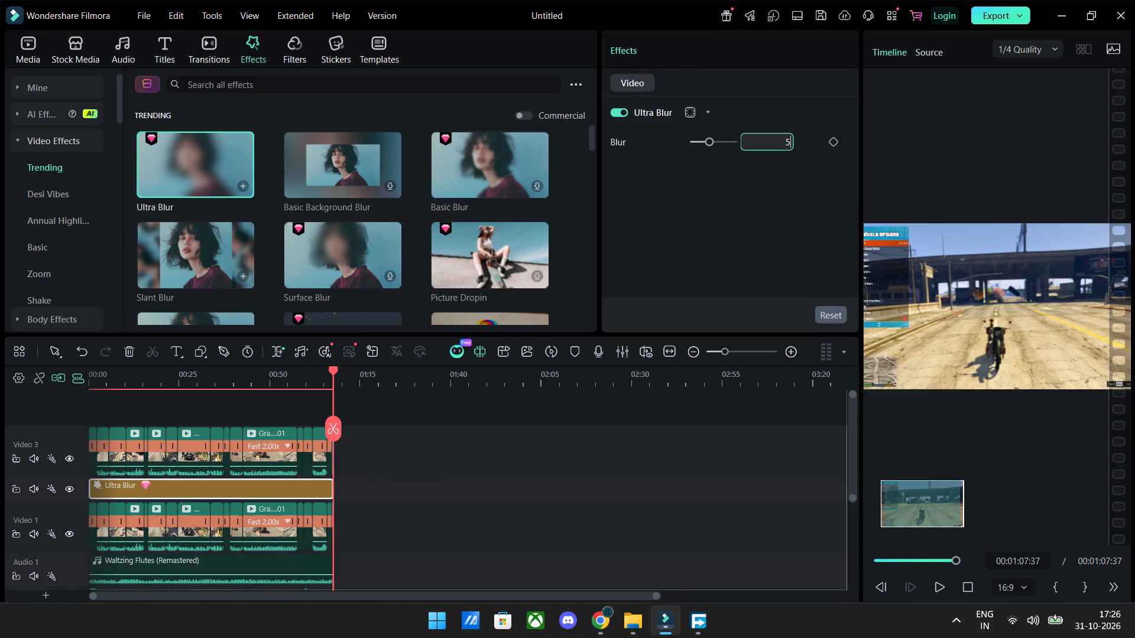
pyautogui.press('Return')
pyautogui.click(582, 460)
# Scale all clips on the top video track, Video 3, to 260%.
pyautogui.moveTo(378, 451); pyautogui.dragTo(78, 450)
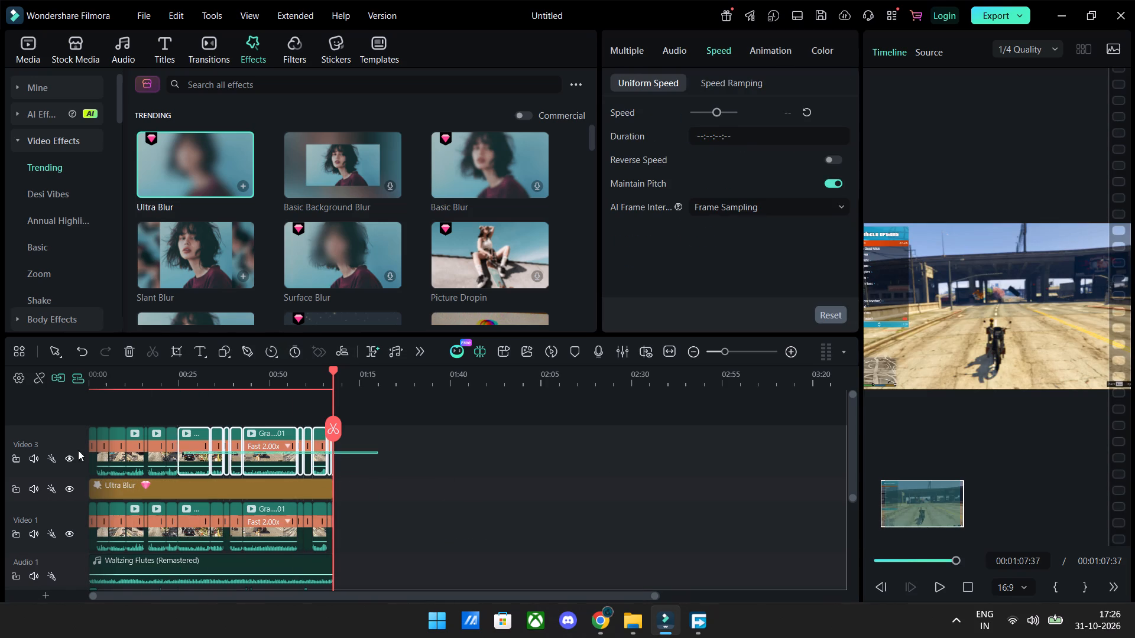
pyautogui.moveTo(78, 450); pyautogui.dragTo(0, 443)
pyautogui.click(640, 51)
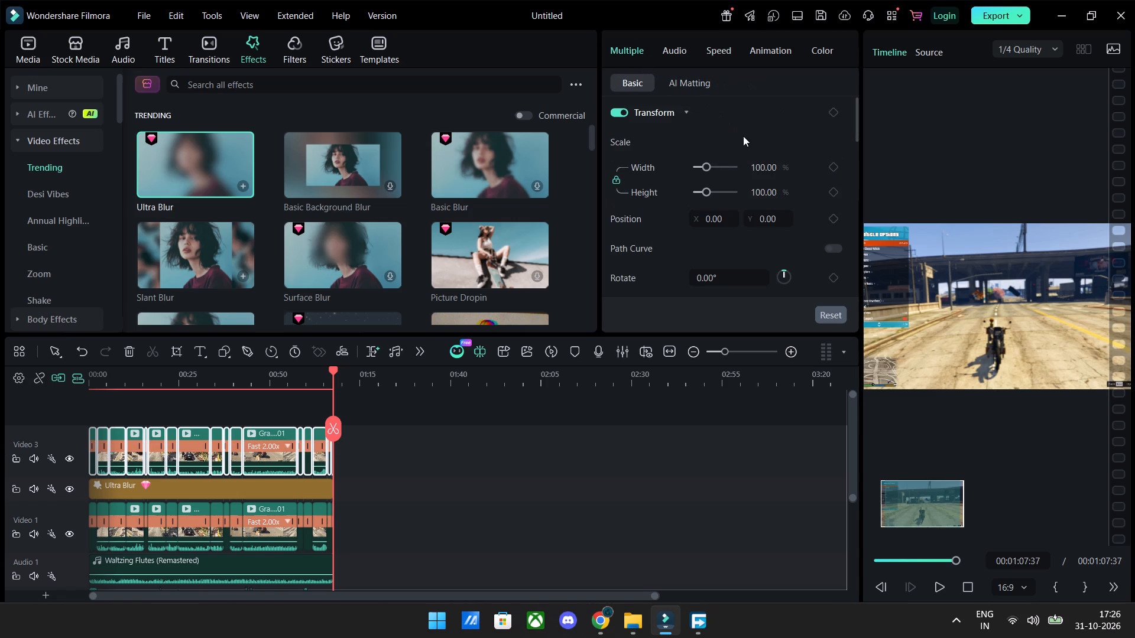
pyautogui.click(767, 168)
pyautogui.write('260')
pyautogui.press('Return')
pyautogui.click(407, 564)
# Scale all clips on the bottom video track, Video 1, to 320%.
pyautogui.moveTo(466, 517); pyautogui.dragTo(76, 526)
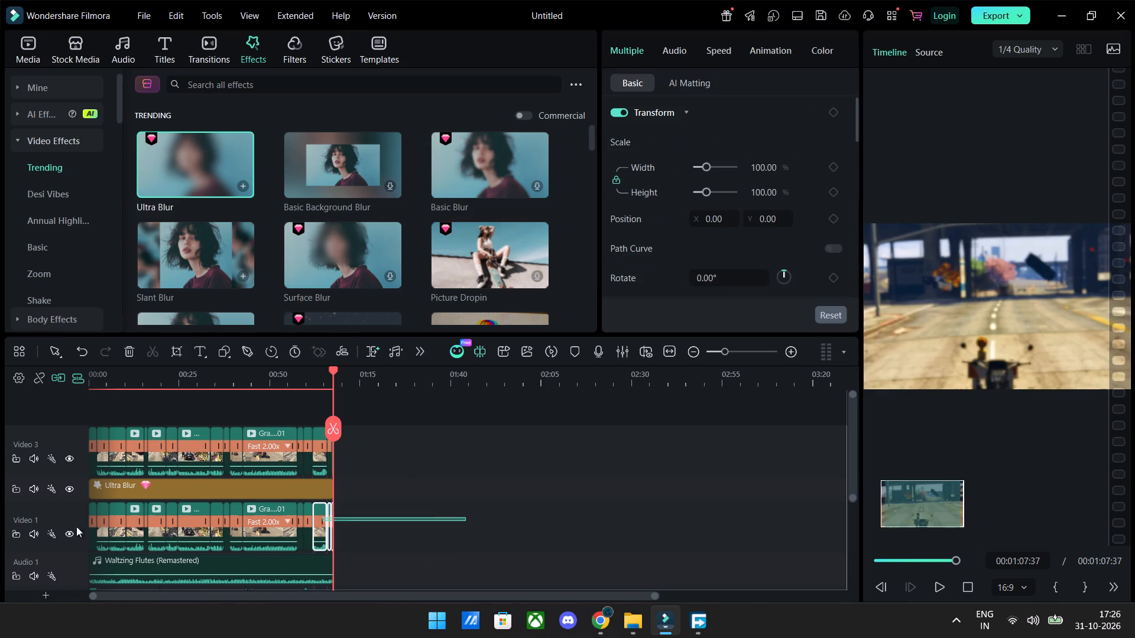
pyautogui.moveTo(76, 526); pyautogui.dragTo(0, 530)
pyautogui.click(777, 168)
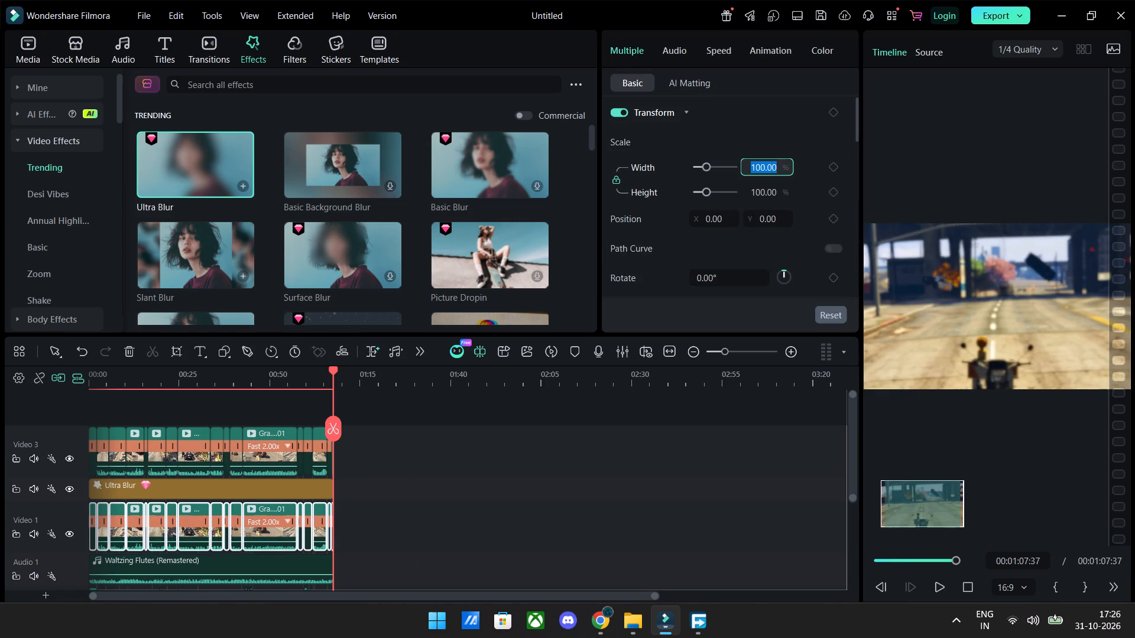
pyautogui.write('320')
pyautogui.press('Return')
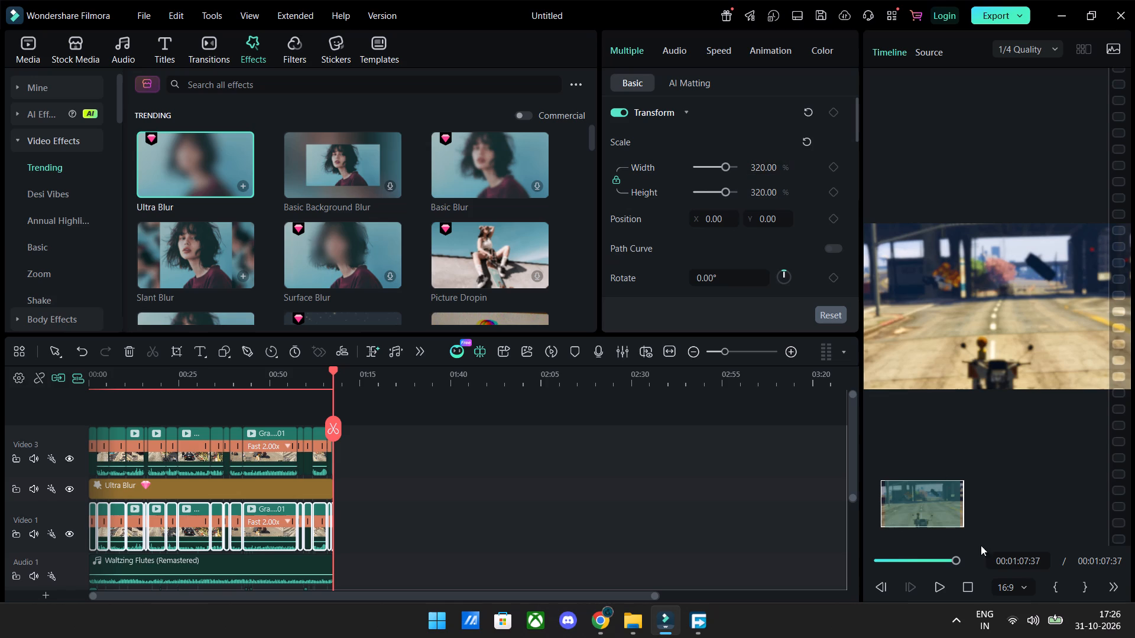
# Change the project's aspect ratio to vertical 9:16.
pyautogui.click(1007, 577)
pyautogui.click(1010, 590)
pyautogui.click(1008, 386)
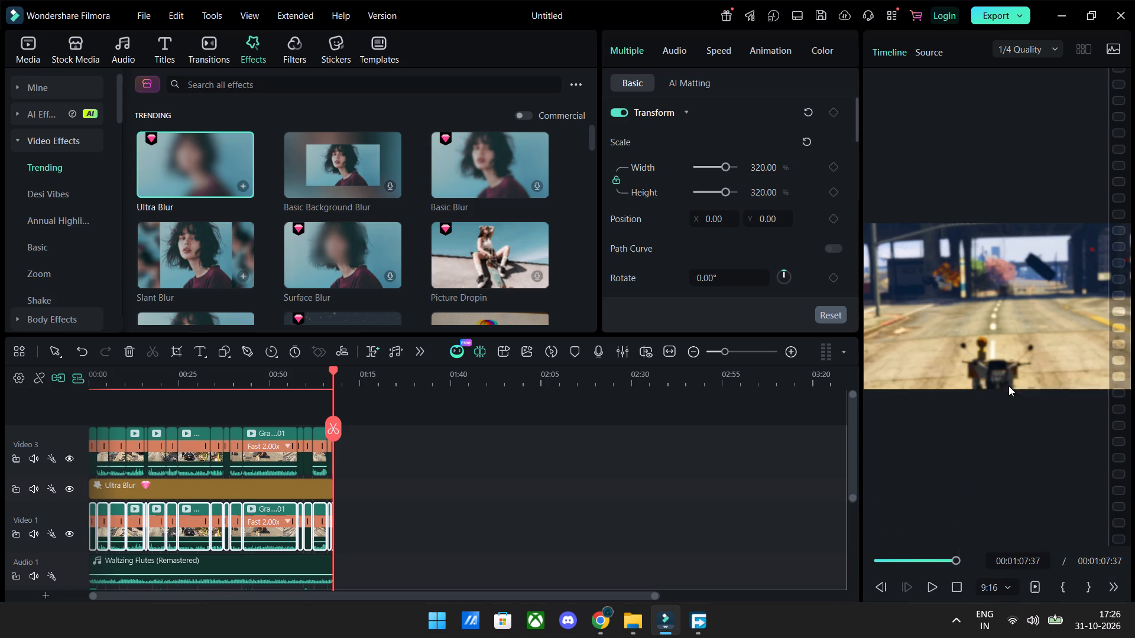
# Play the vertical video from the beginning to about 00:02 to check the framing and blurred background.
pyautogui.moveTo(939, 554); pyautogui.dragTo(926, 560)
pyautogui.moveTo(930, 561); pyautogui.dragTo(783, 562)
pyautogui.press('space')
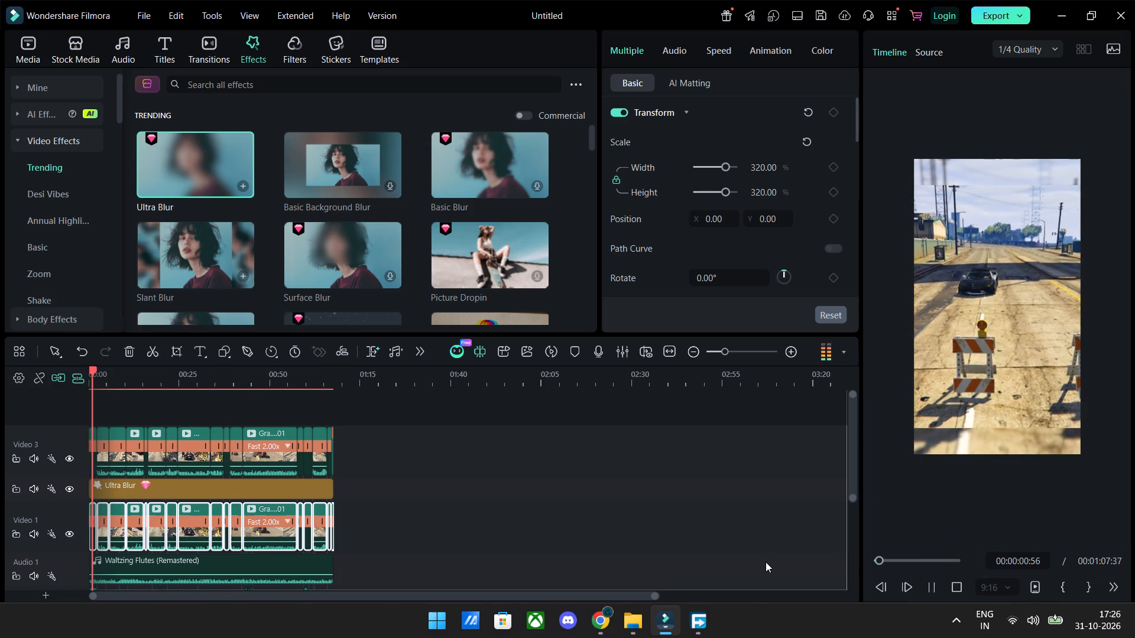
pyautogui.press('space')
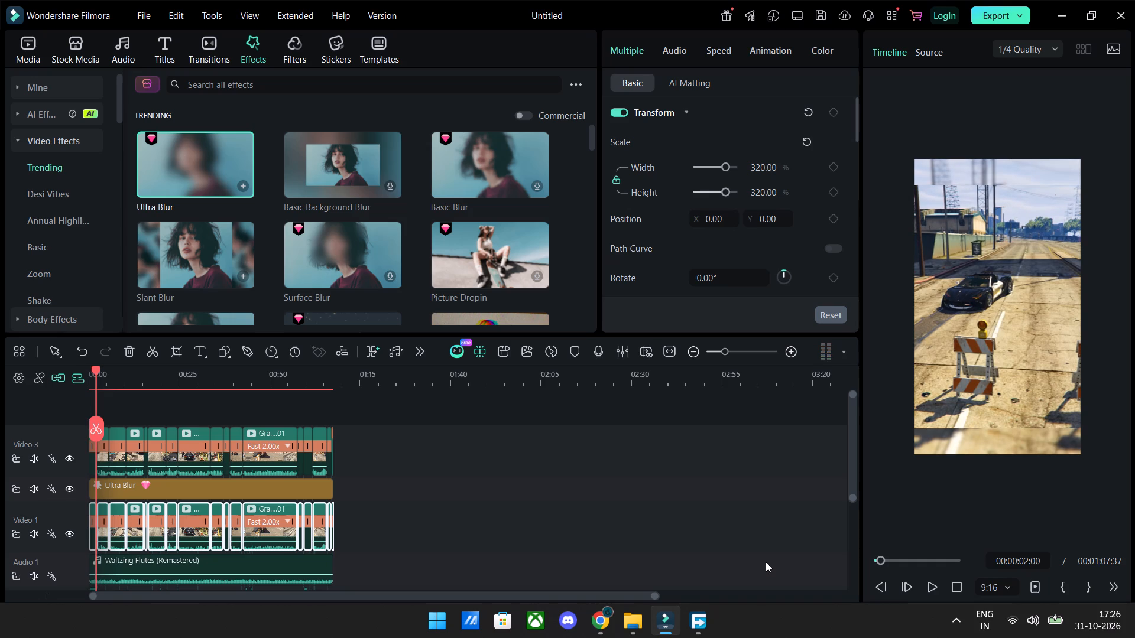
pyautogui.click(600, 493)
# Add a default text title on a new track above Video 3 at about 00:15 and adjust its start edge.
pyautogui.scroll(6, 529, 474)
pyautogui.click(170, 55)
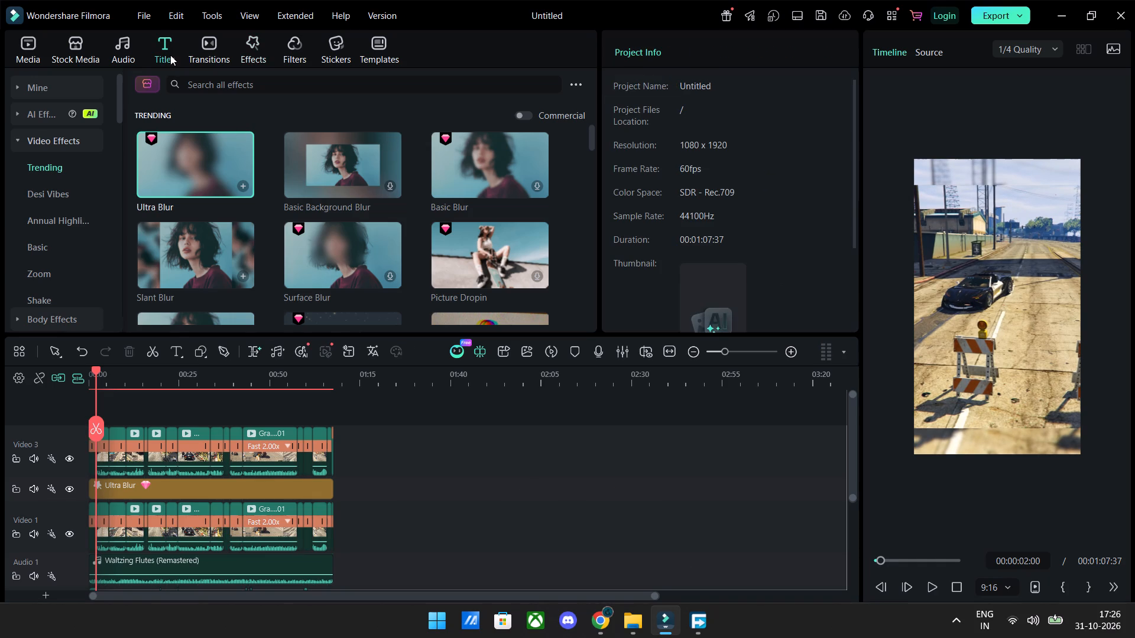
pyautogui.moveTo(214, 136); pyautogui.dragTo(142, 418)
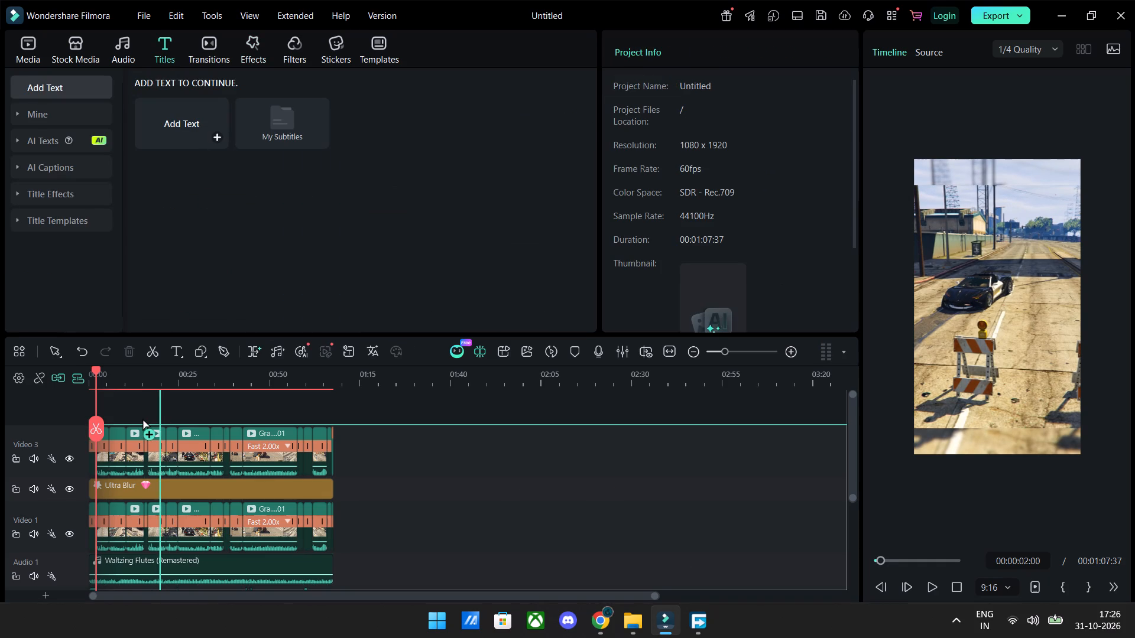
pyautogui.moveTo(142, 418); pyautogui.dragTo(144, 408)
pyautogui.moveTo(157, 438); pyautogui.dragTo(145, 444)
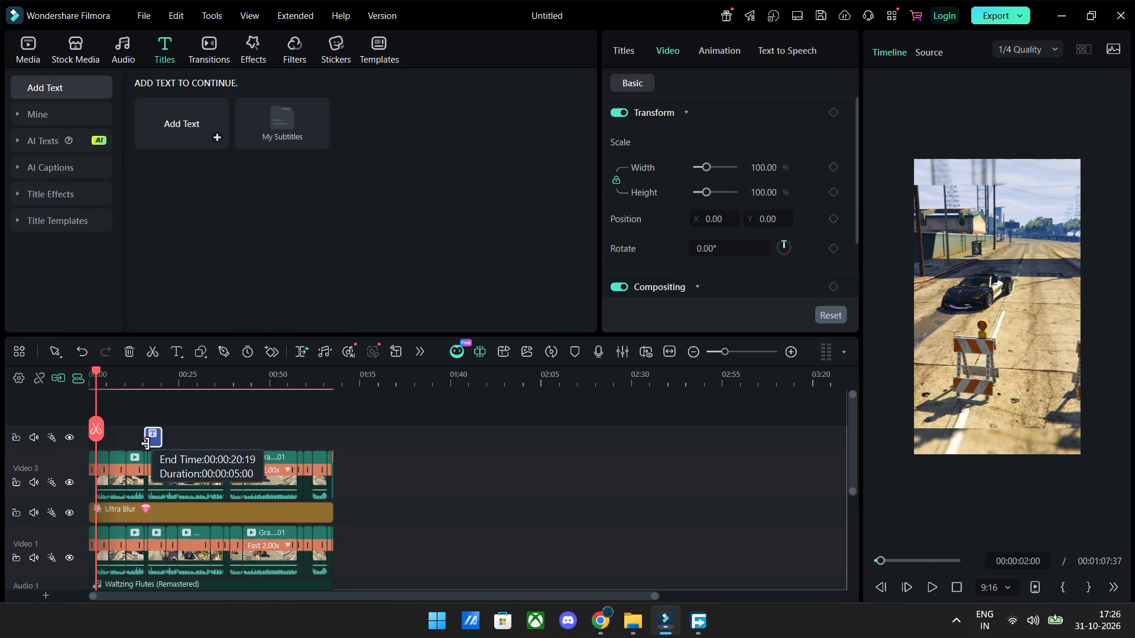
# Stretch the text title above Video 3 to span the whole video, from 00:00 to about 01:07, and open its title settings.
pyautogui.moveTo(145, 444); pyautogui.dragTo(331, 440)
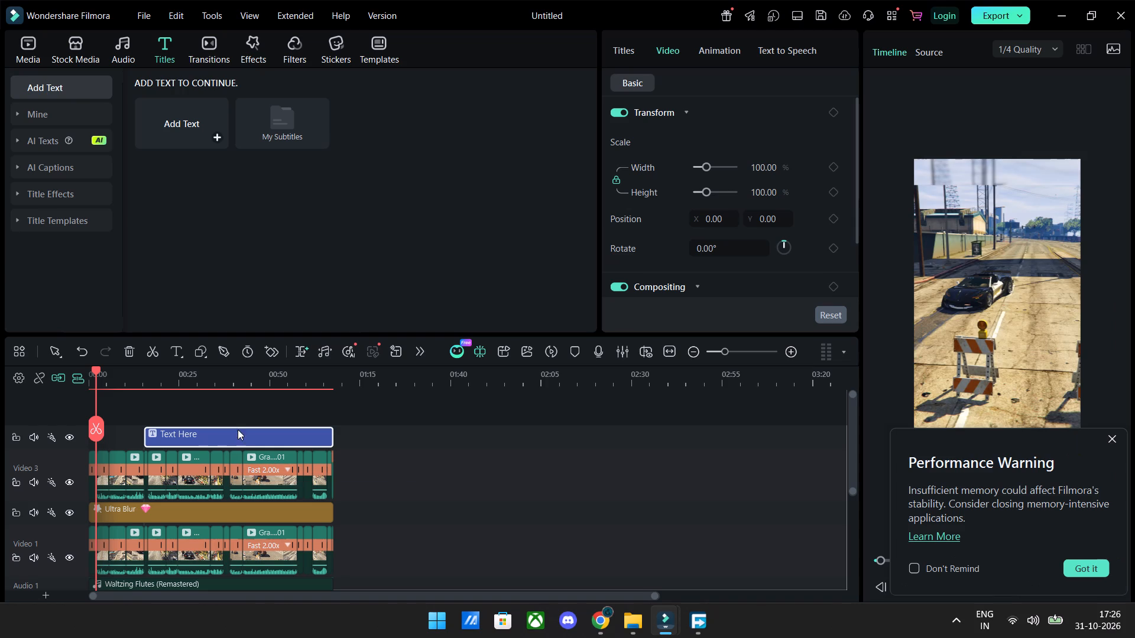
pyautogui.moveTo(147, 436); pyautogui.dragTo(27, 450)
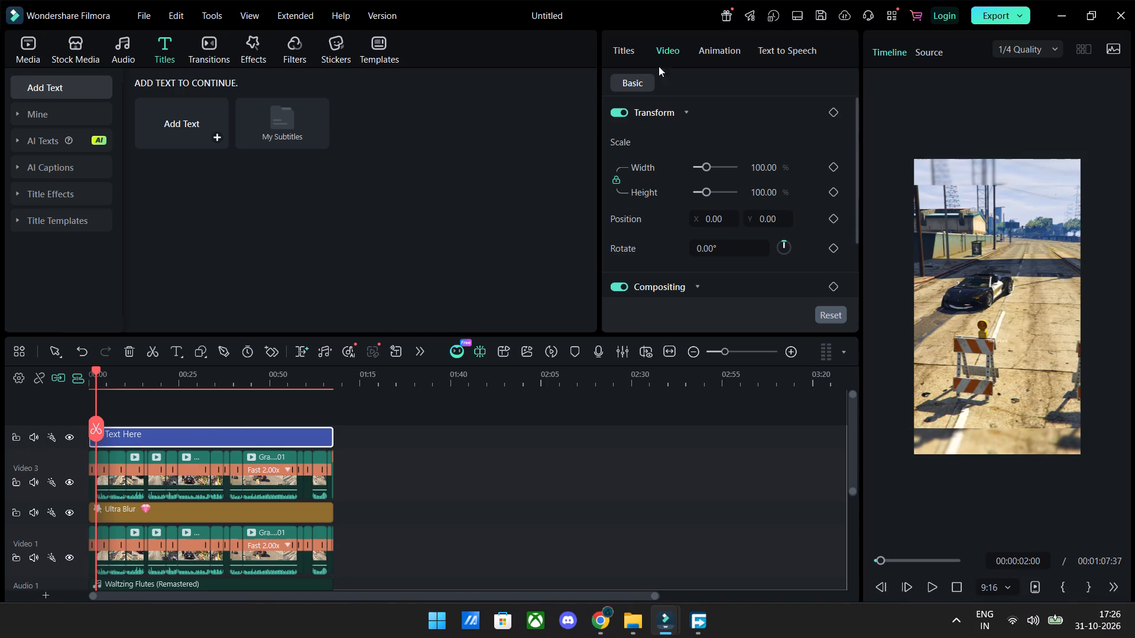
pyautogui.click(631, 50)
# Switch to the Chrome browser window.
pyautogui.click(570, 628)
pyautogui.click(589, 620)
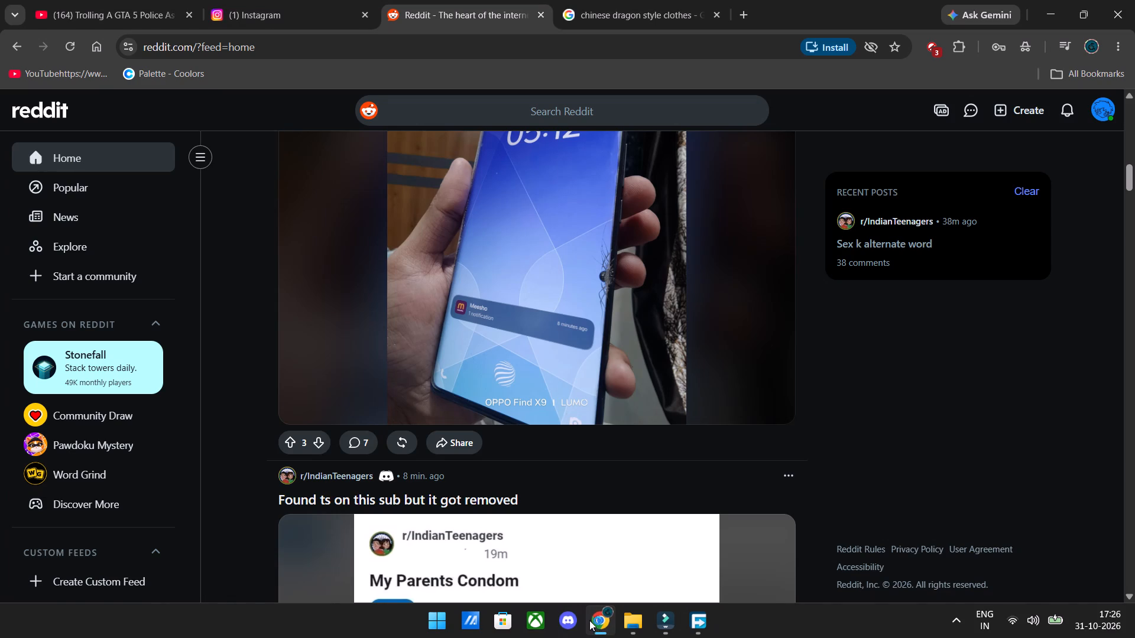
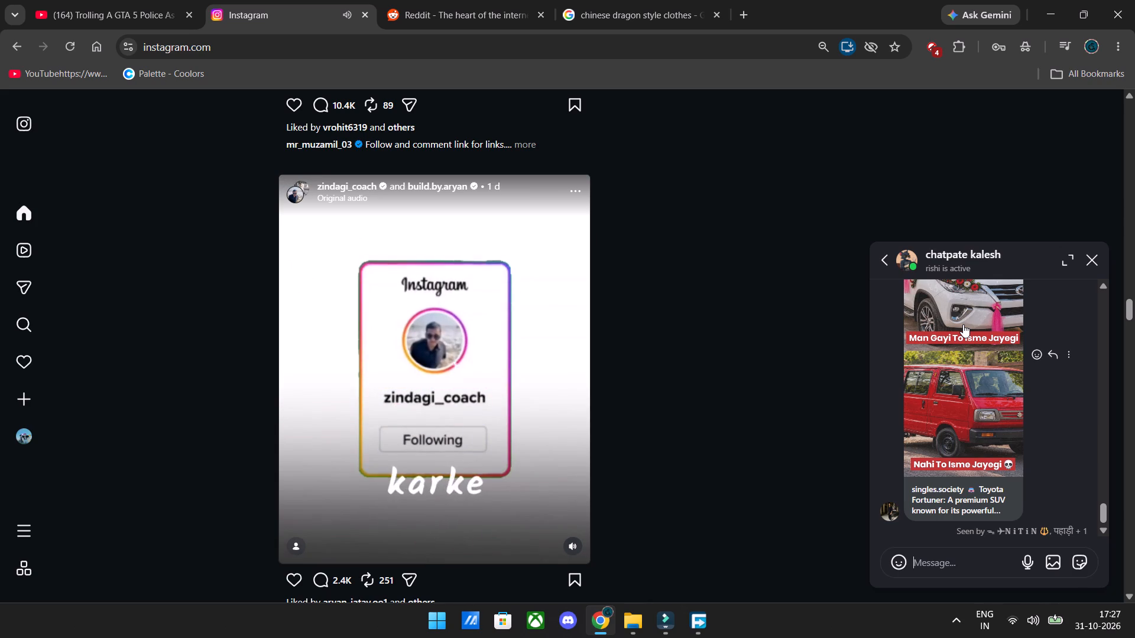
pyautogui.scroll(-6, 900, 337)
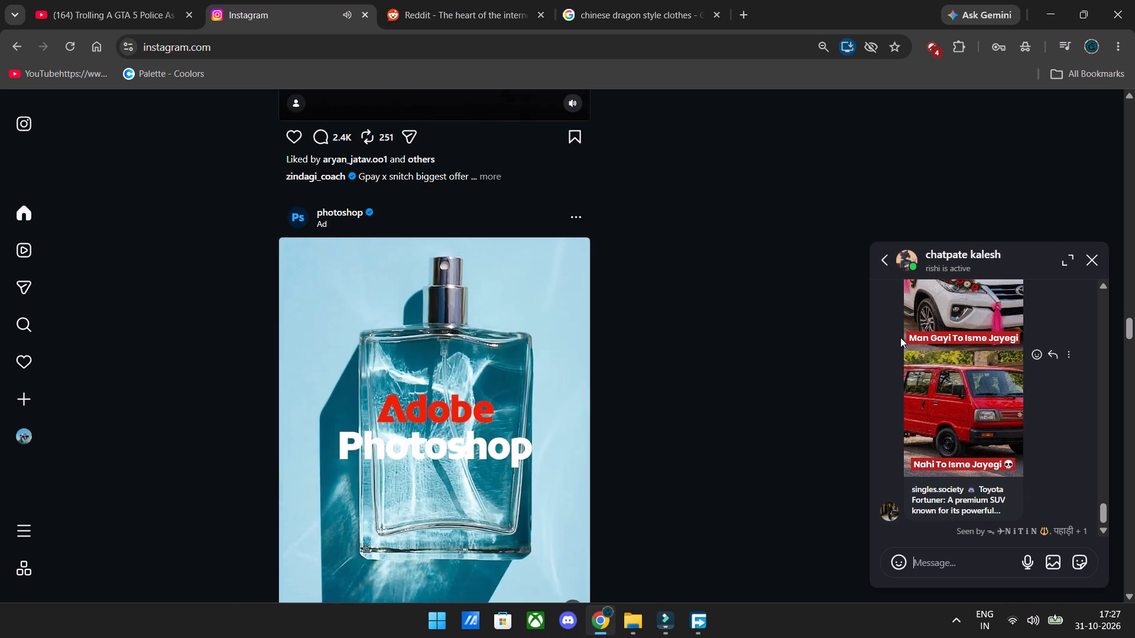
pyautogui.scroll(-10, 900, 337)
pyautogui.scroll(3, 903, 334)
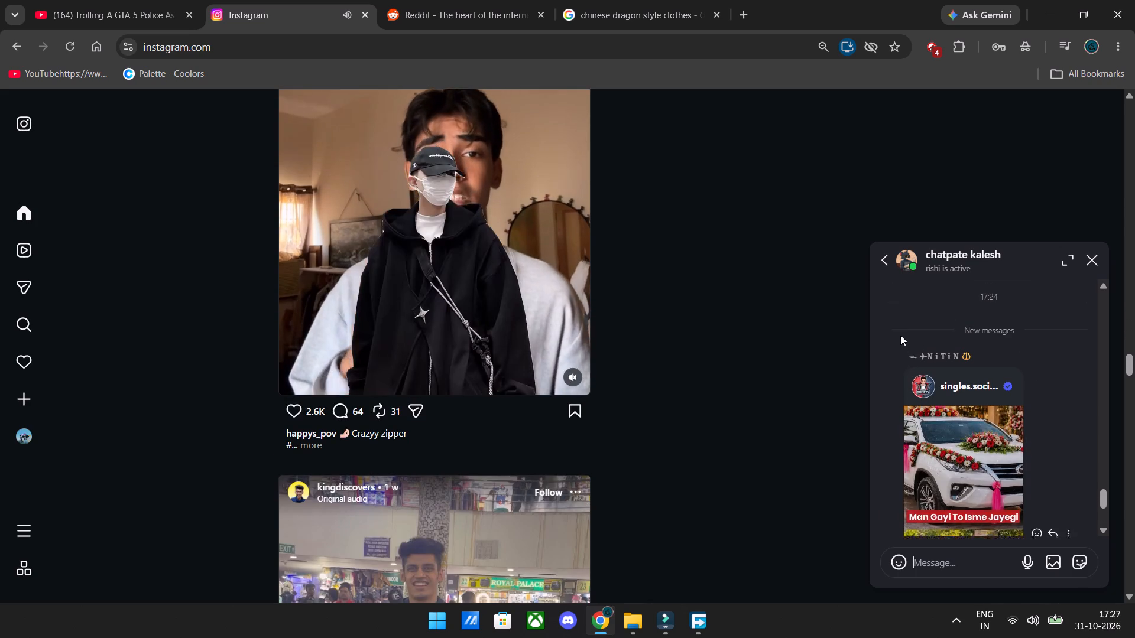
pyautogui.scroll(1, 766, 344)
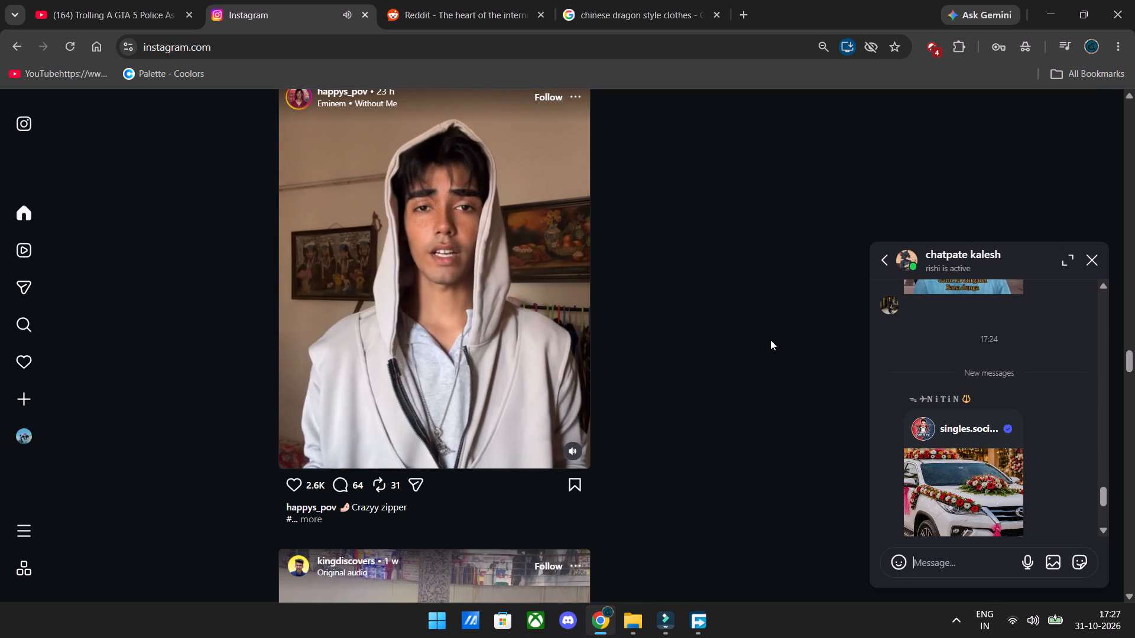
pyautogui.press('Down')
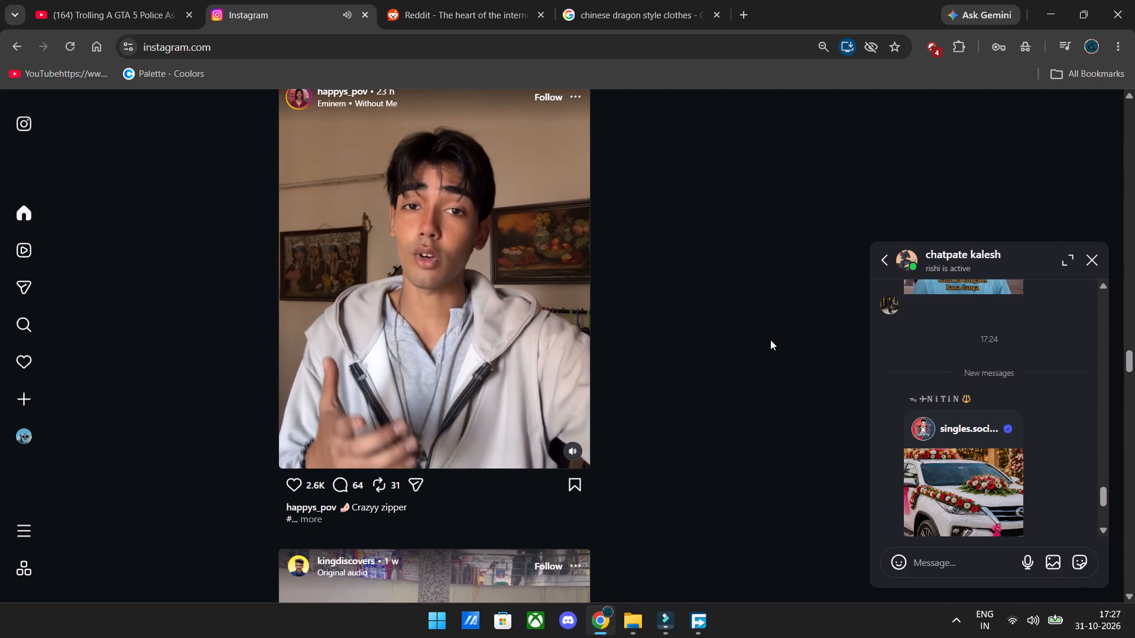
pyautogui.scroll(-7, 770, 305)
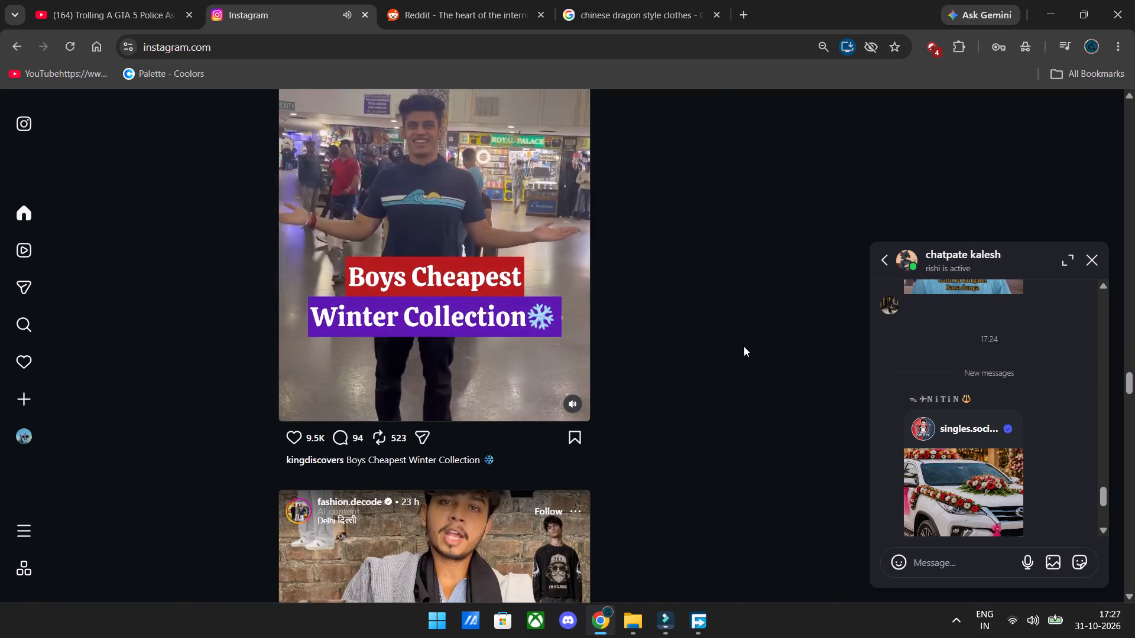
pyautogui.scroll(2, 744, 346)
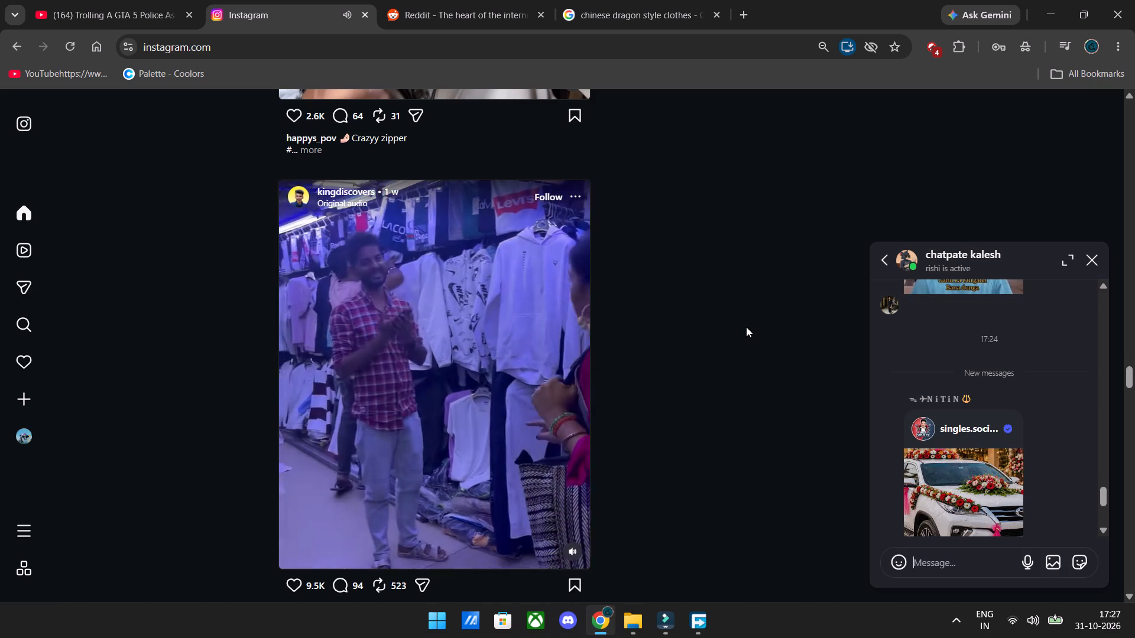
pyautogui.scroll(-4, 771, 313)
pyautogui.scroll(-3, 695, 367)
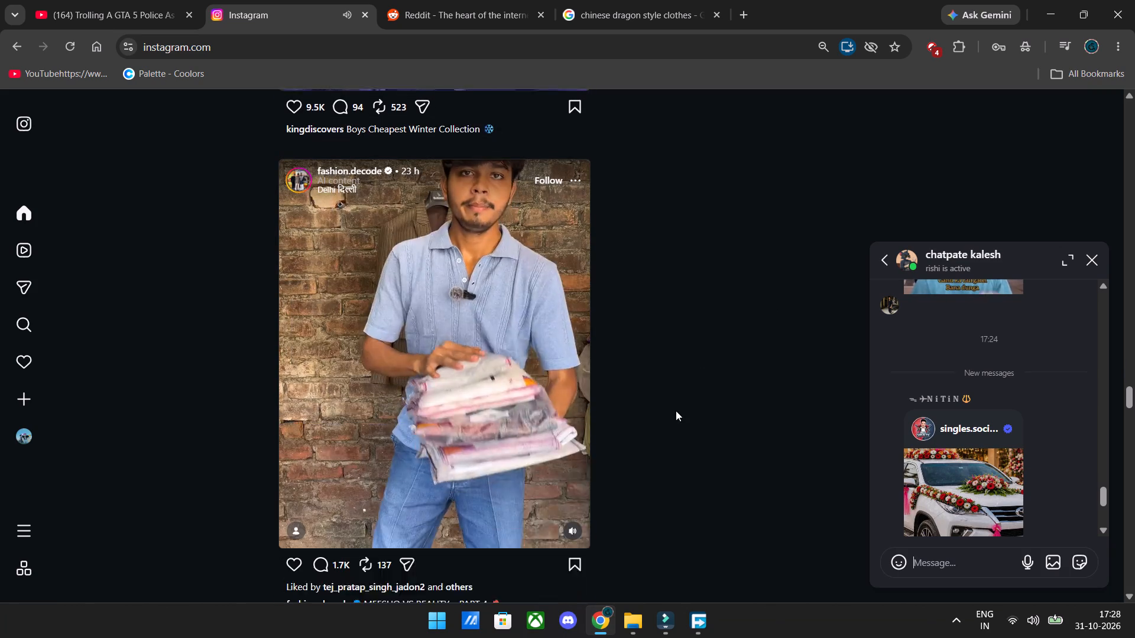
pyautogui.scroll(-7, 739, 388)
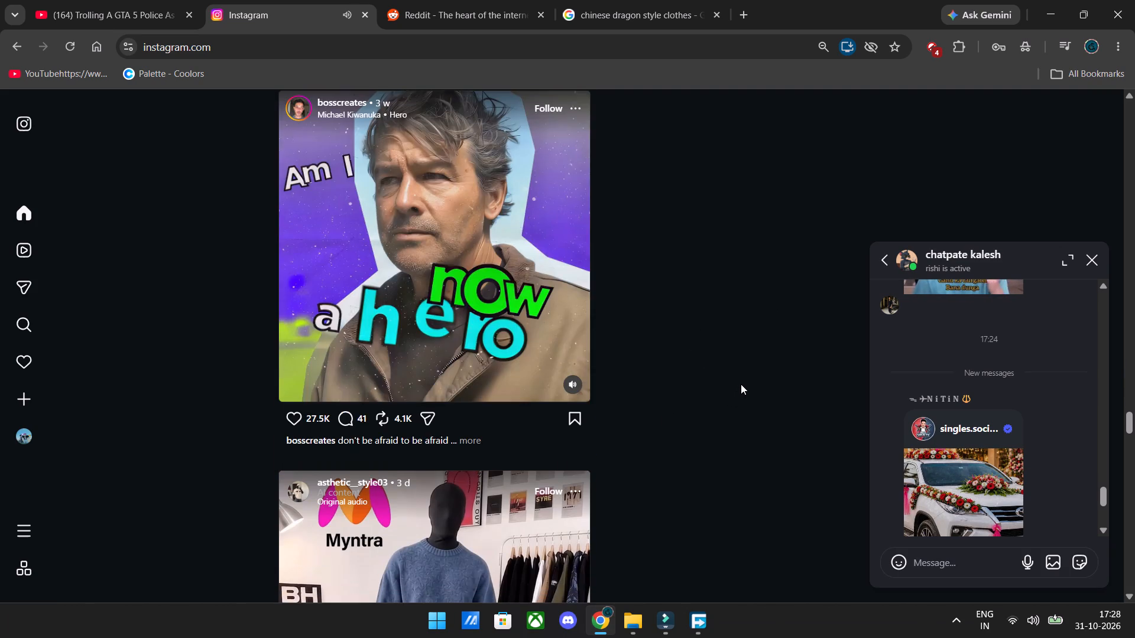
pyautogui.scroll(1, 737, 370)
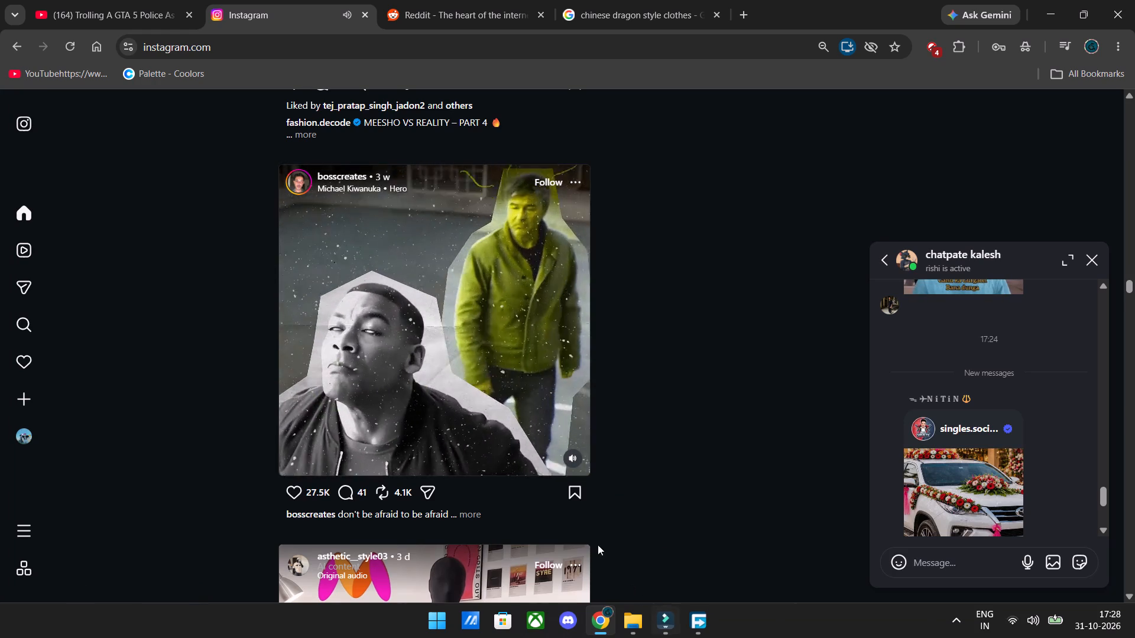
# Copy the full title "Trolling A GTA 5 Police As A Fake Barrier 🚧🚨😂 #gta5" from the Gaurav Gaming YouTube Short's description.
pyautogui.click(143, 0)
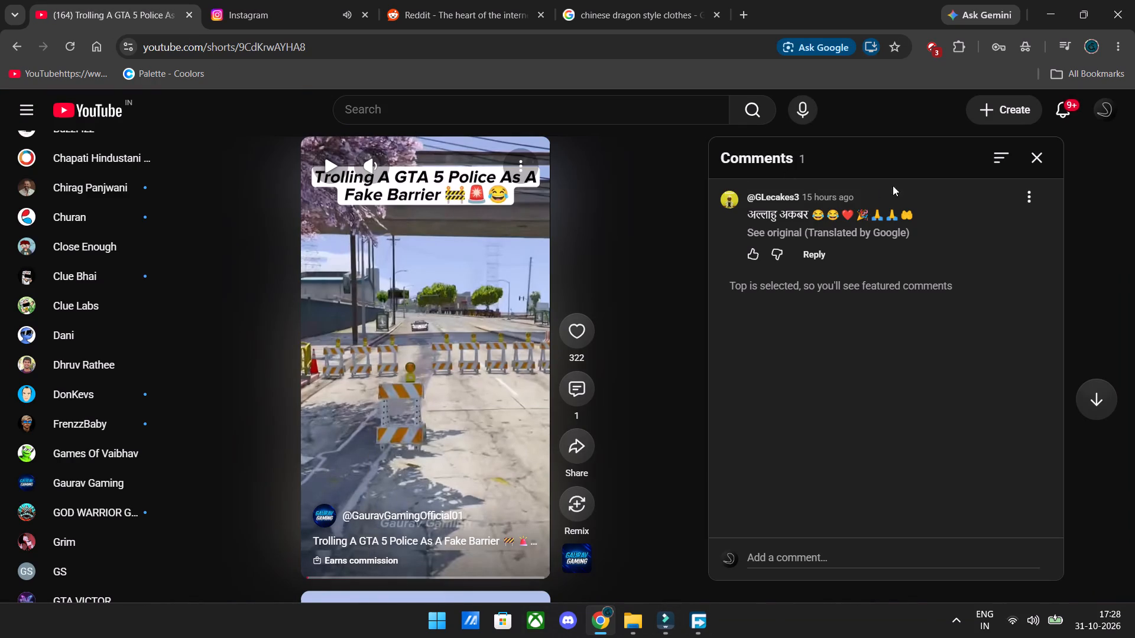
pyautogui.click(404, 535)
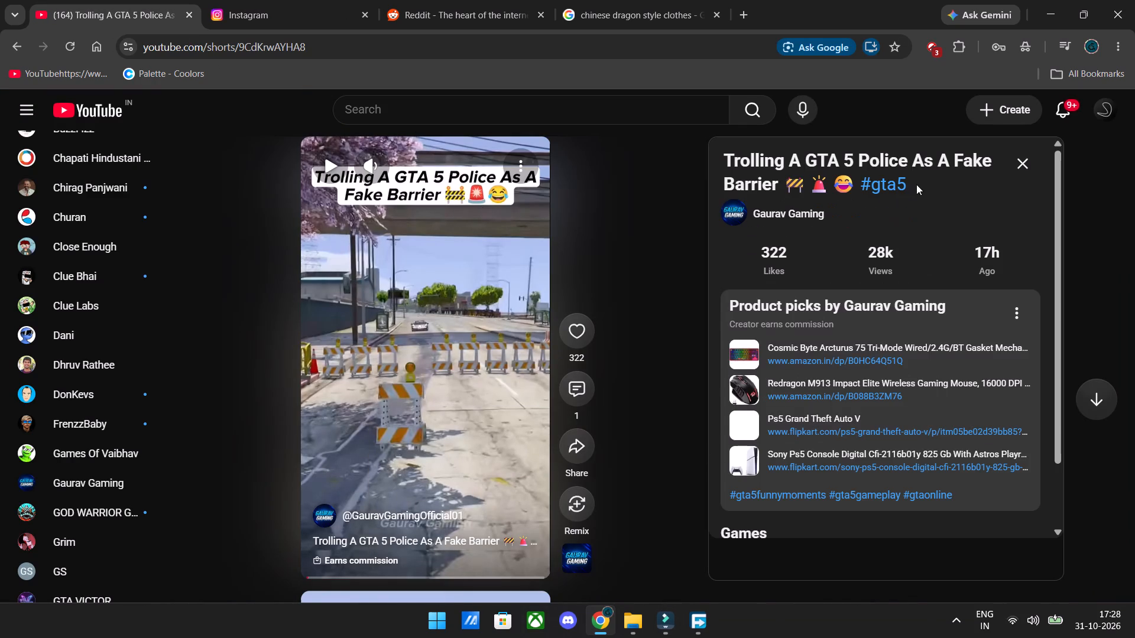
pyautogui.moveTo(949, 190); pyautogui.dragTo(727, 164)
pyautogui.hotkey('ctrl', 'c')
# Switch to Filmora, dismissing the performance warning, and replace the default title text with the copied "Trolling A GTA 5 Police As A Fake Barrier 🚧🚨😂 #gta5".
pyautogui.click(681, 620)
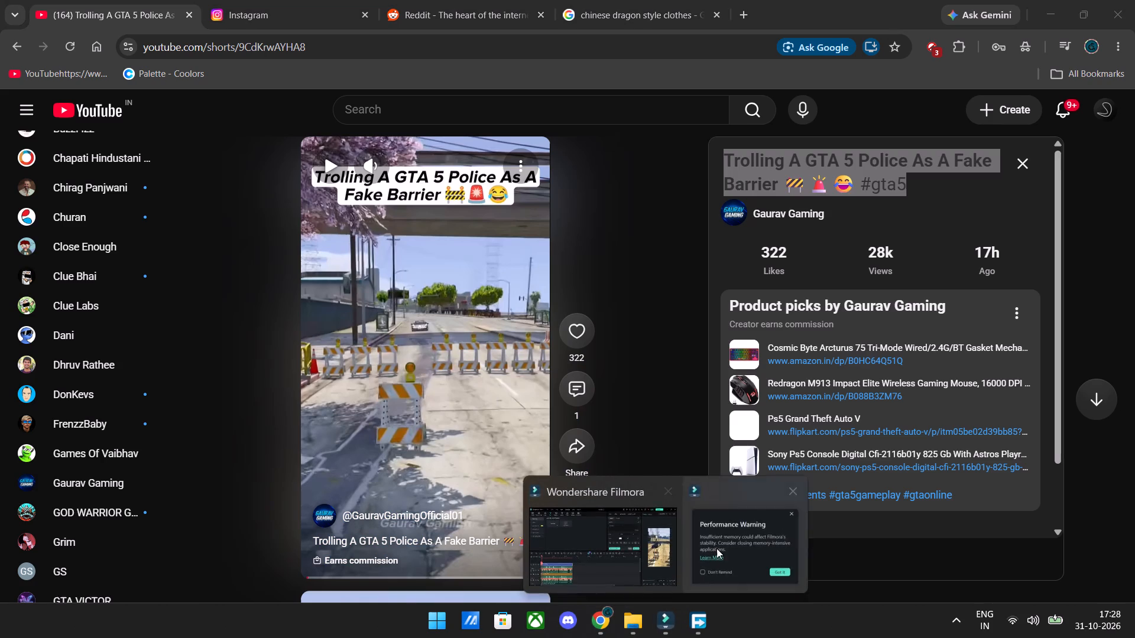
pyautogui.click(715, 548)
pyautogui.click(1079, 567)
pyautogui.click(647, 624)
pyautogui.click(663, 617)
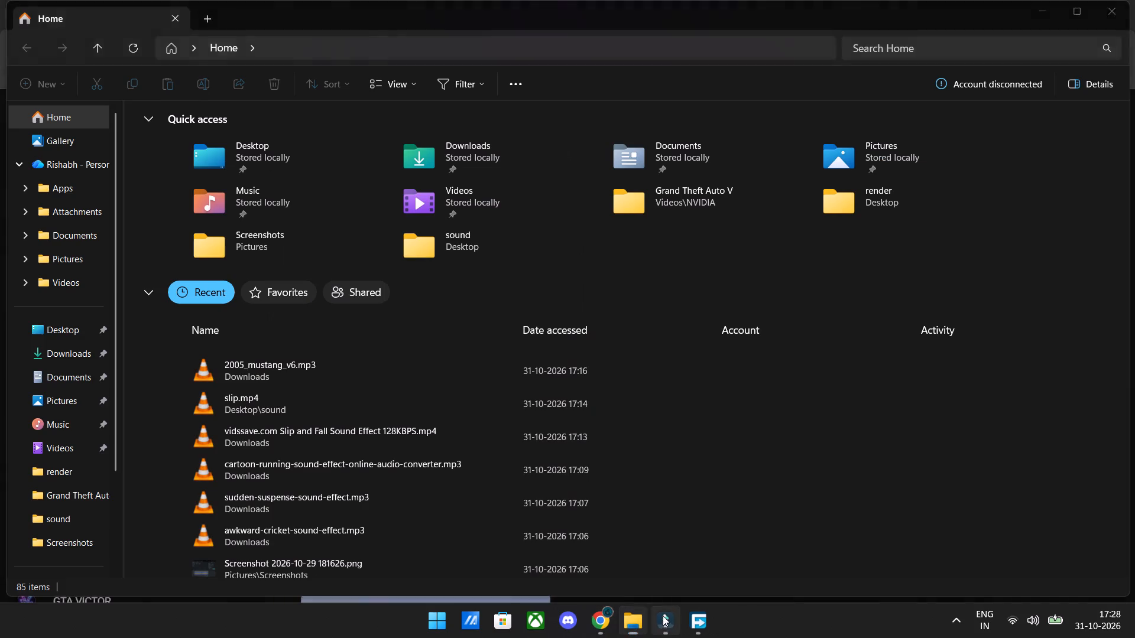
pyautogui.moveTo(688, 144); pyautogui.dragTo(554, 137)
pyautogui.hotkey('ctrl', 'v')
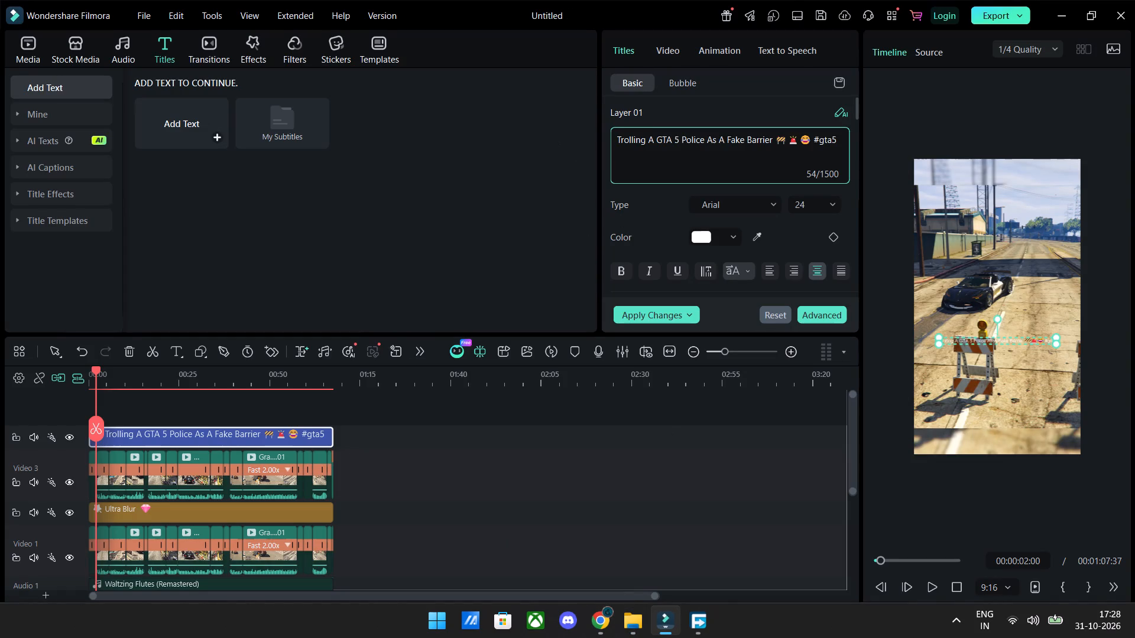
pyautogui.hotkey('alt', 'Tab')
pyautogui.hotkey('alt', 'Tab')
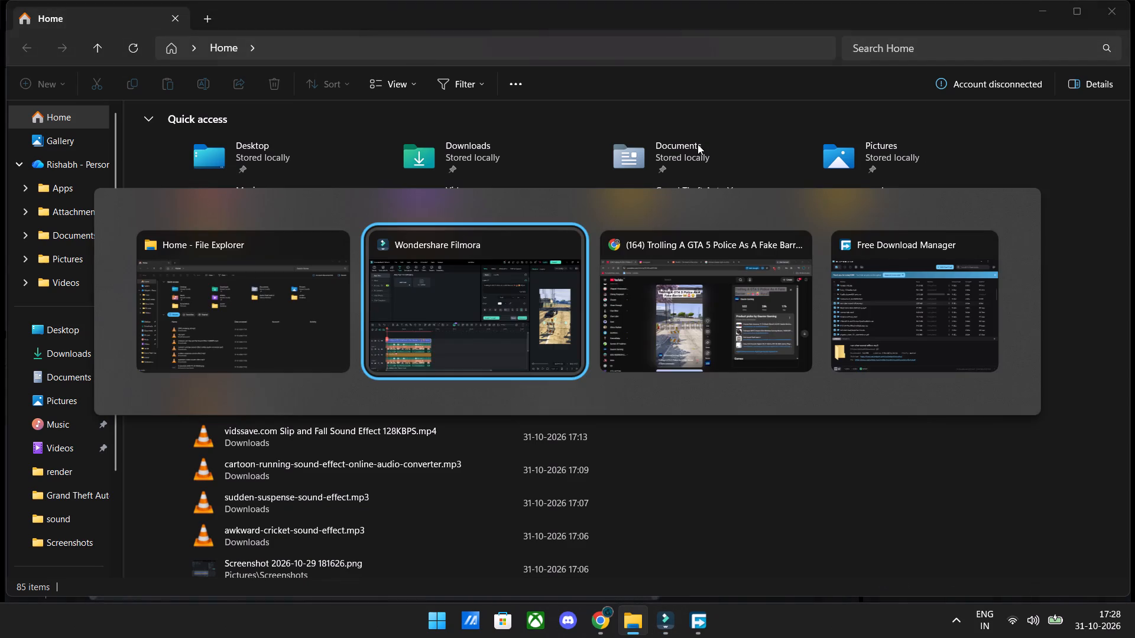
# Return to Filmora, cut "Fake Barrier 🚧 🚨 😂 #gta5" from the title and add a leading space before "Trolling A GTA 5 Police As A".
pyautogui.hotkey('alt', 'Tab')
pyautogui.hotkey('alt', 'Tab')
pyautogui.hotkey('alt', 'Tab')
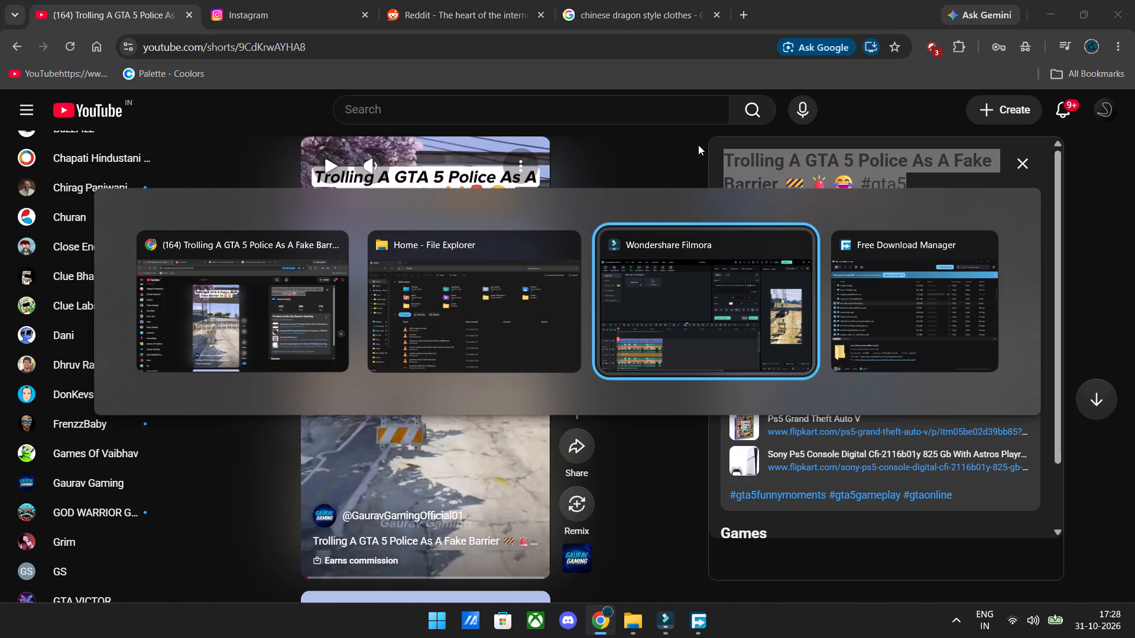
pyautogui.hotkey('alt', 'Tab')
pyautogui.hotkey('alt', 'Tab')
pyautogui.hotkey('alt', 'Tab')
pyautogui.hotkey('alt', 'Tab')
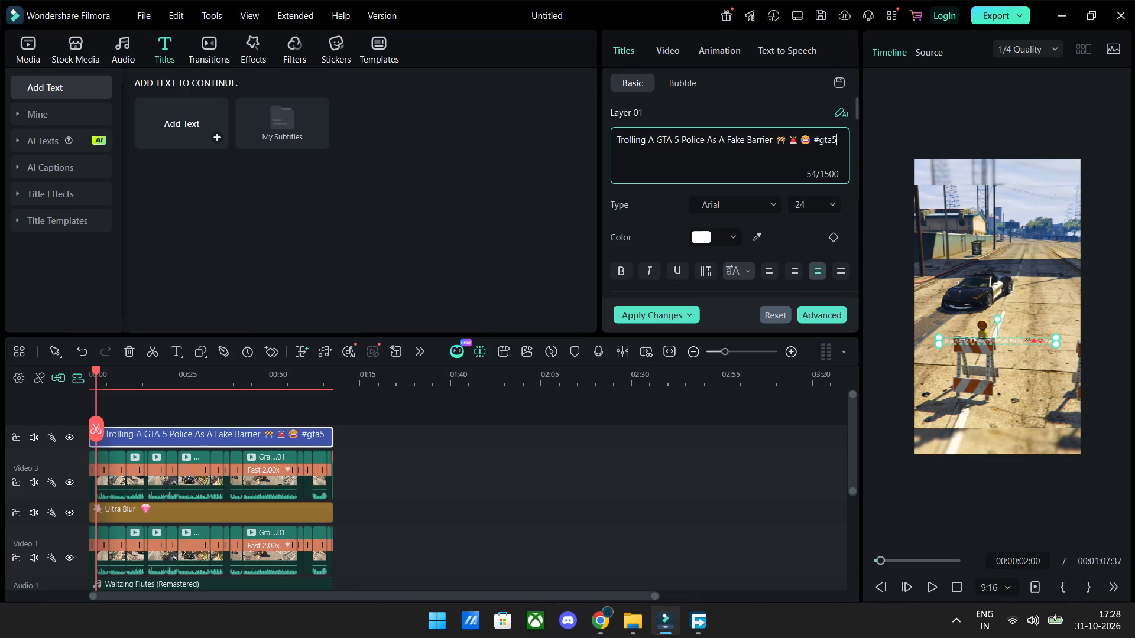
pyautogui.moveTo(728, 138); pyautogui.dragTo(861, 137)
pyautogui.hotkey('ctrl', 'x')
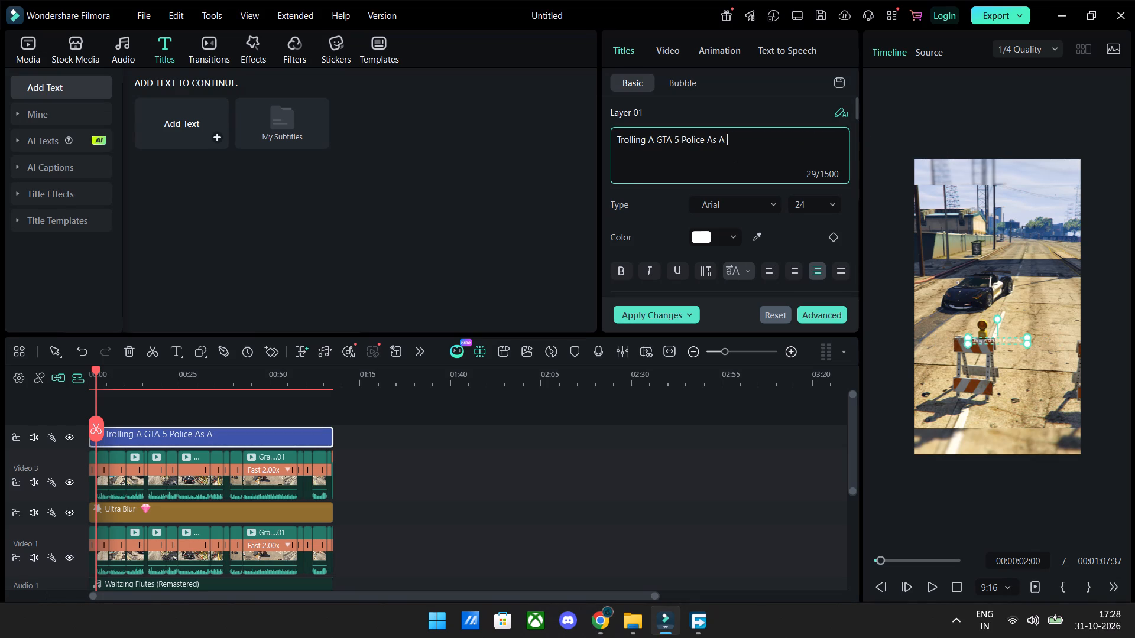
pyautogui.click(618, 140)
pyautogui.press('space')
# Set the title's text colour to black.
pyautogui.click(771, 206)
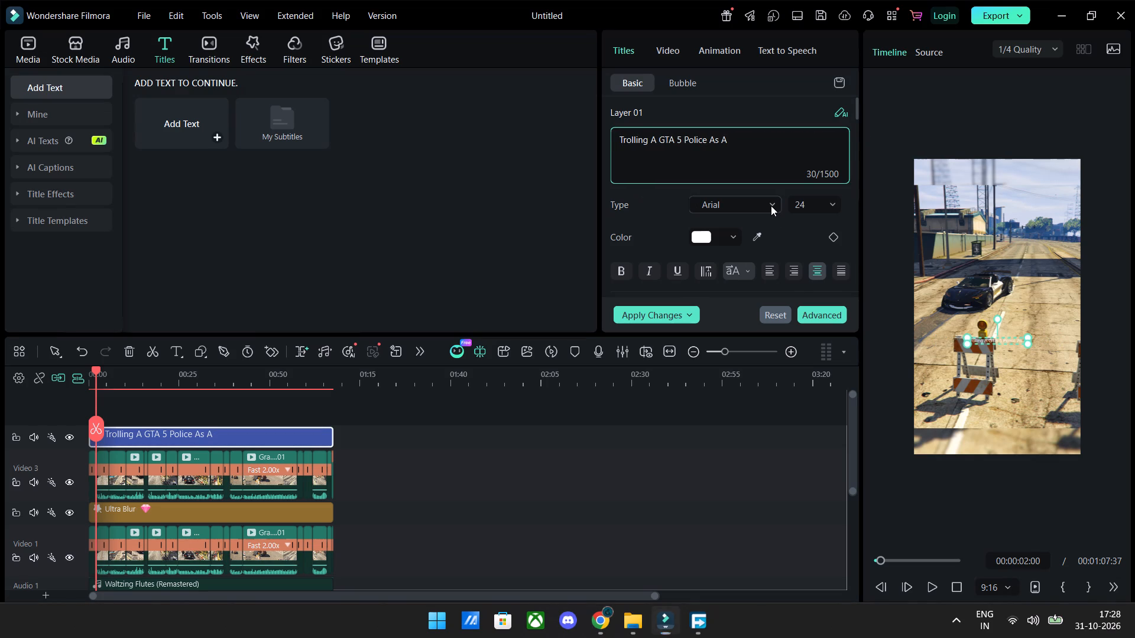
pyautogui.click(638, 238)
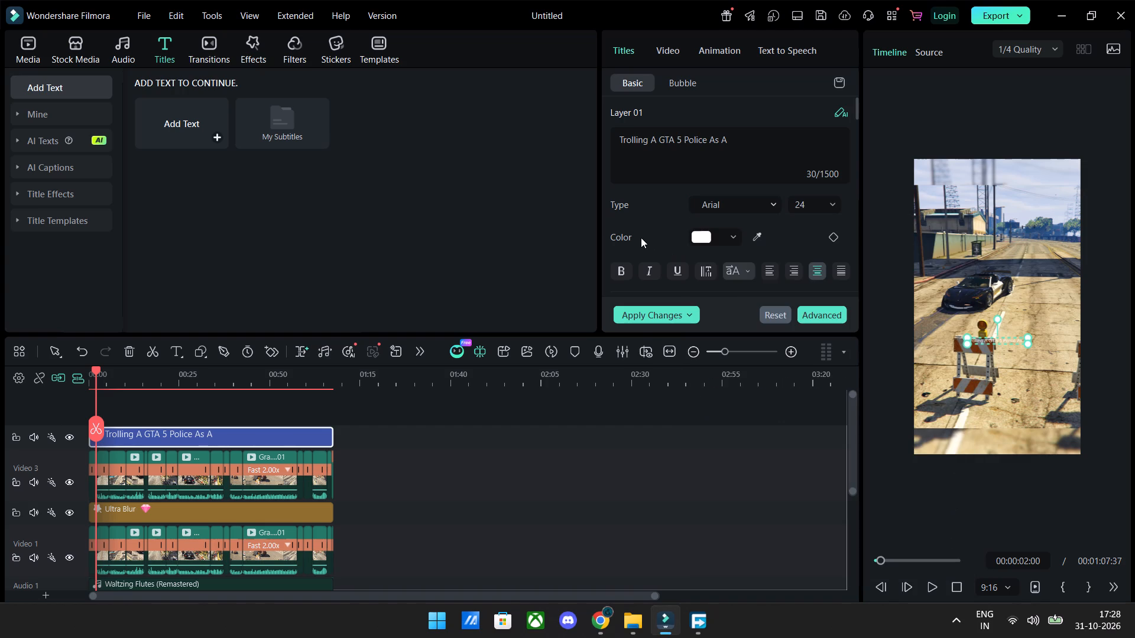
pyautogui.click(730, 236)
pyautogui.click(666, 361)
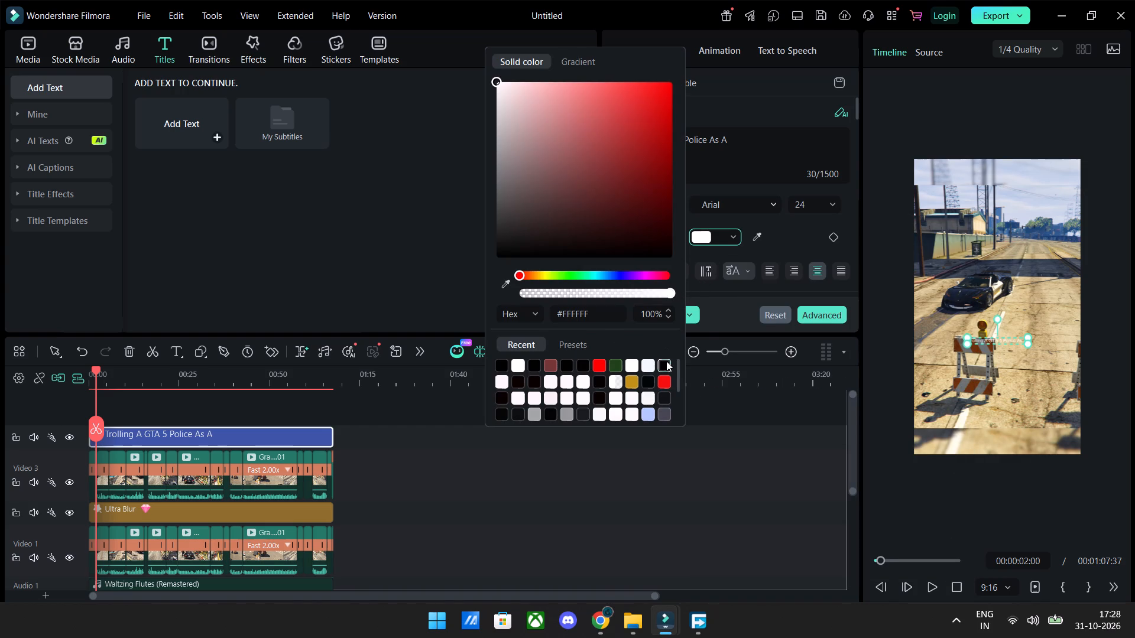
pyautogui.click(786, 232)
# Turn on the title's text background and set its colour to white, #FFFFFF.
pyautogui.scroll(-3, 716, 245)
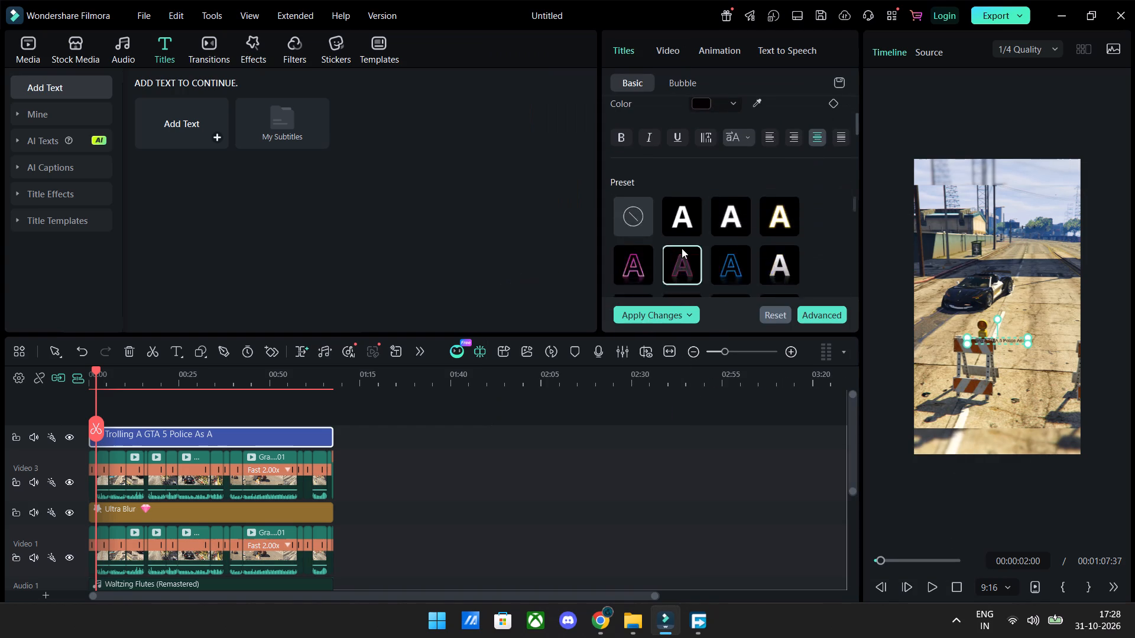
pyautogui.scroll(-4, 660, 271)
pyautogui.scroll(-5, 727, 134)
pyautogui.scroll(3, 670, 239)
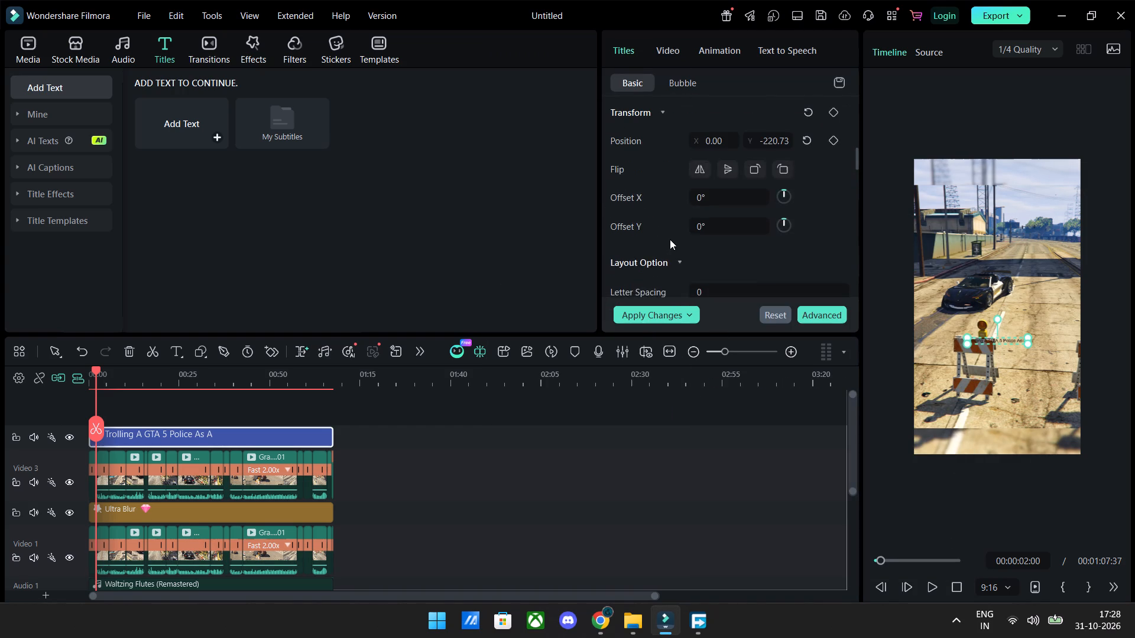
pyautogui.scroll(3, 670, 239)
pyautogui.scroll(-6, 671, 237)
pyautogui.scroll(-6, 799, 118)
pyautogui.scroll(-2, 738, 223)
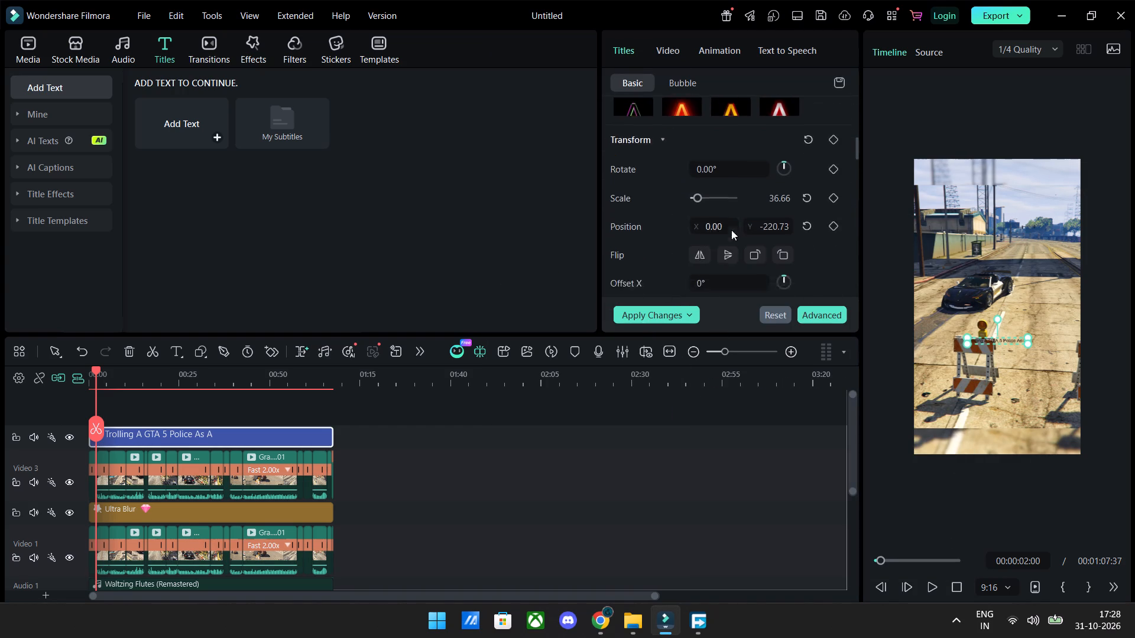
pyautogui.scroll(-3, 731, 230)
pyautogui.scroll(1, 715, 230)
pyautogui.scroll(-3, 715, 230)
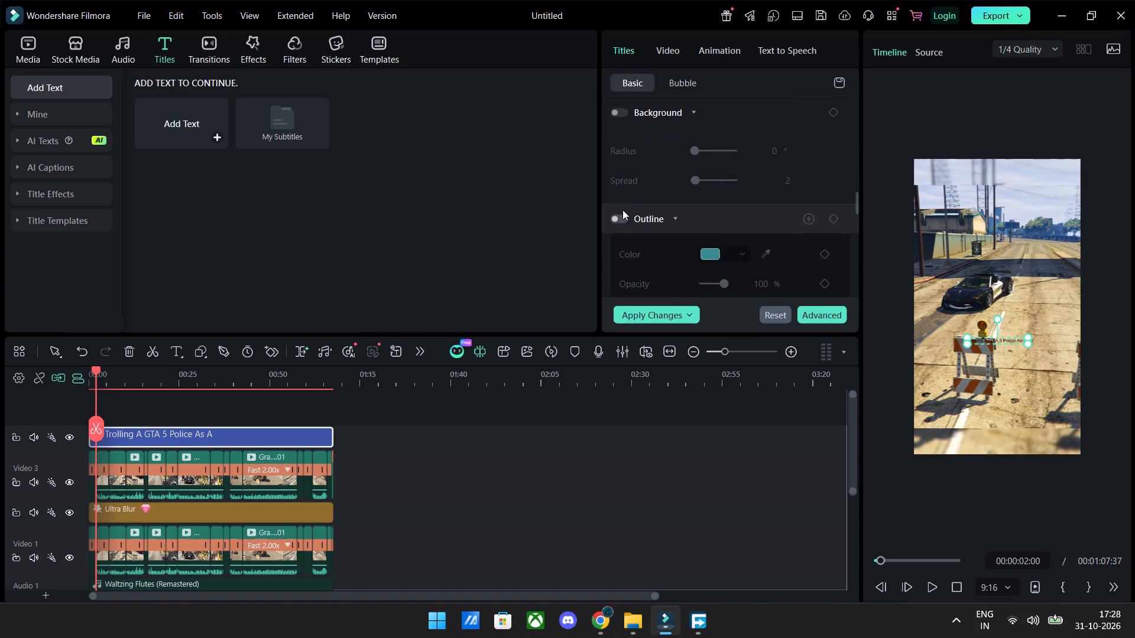
pyautogui.scroll(-2, 622, 210)
pyautogui.scroll(4, 623, 223)
pyautogui.scroll(-2, 625, 222)
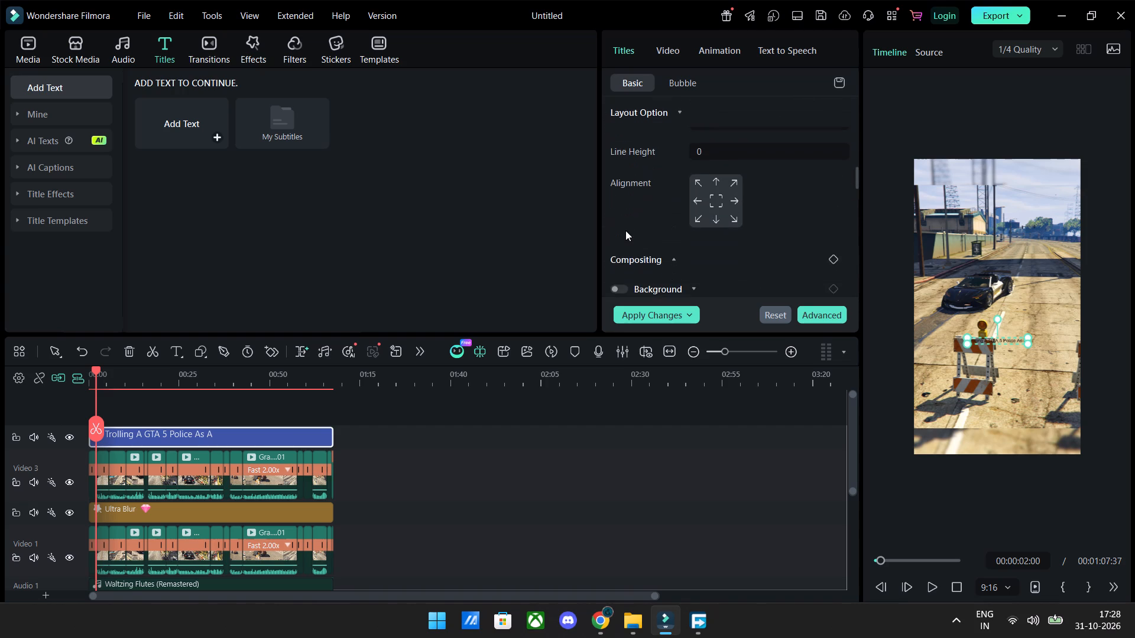
pyautogui.scroll(-2, 626, 233)
pyautogui.click(621, 210)
pyautogui.click(702, 252)
pyautogui.click(711, 243)
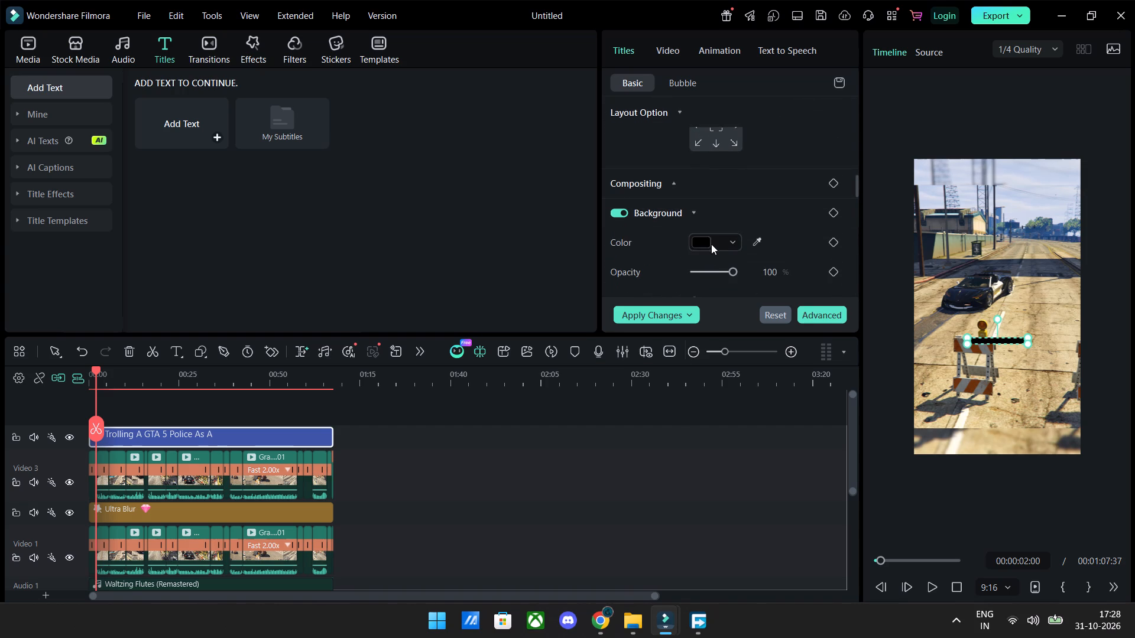
pyautogui.click(565, 379)
pyautogui.click(566, 382)
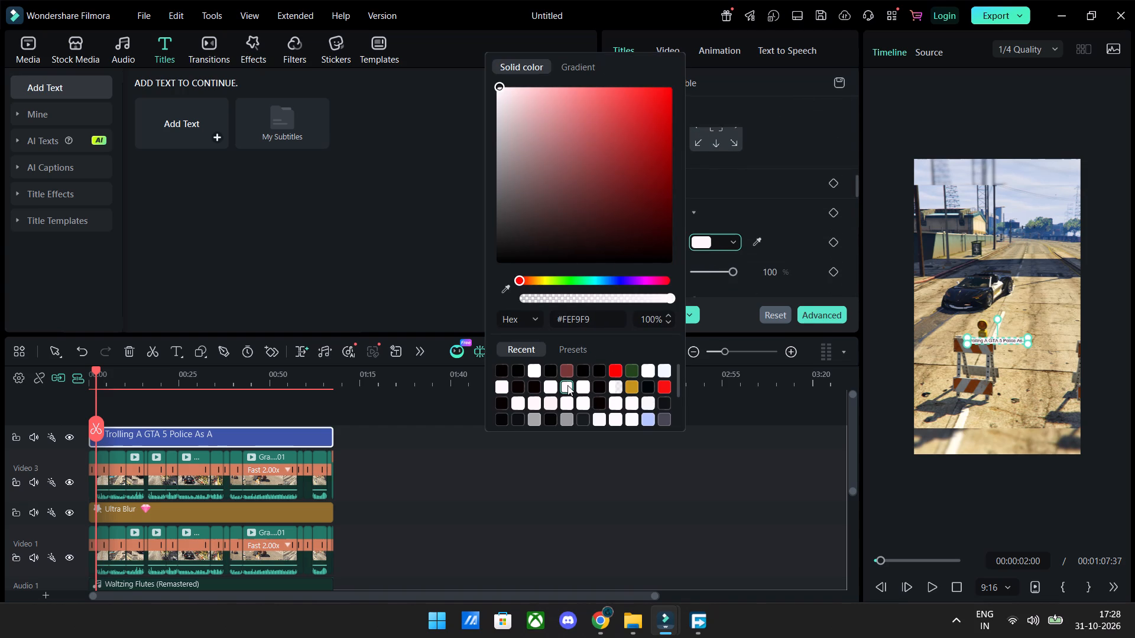
pyautogui.moveTo(500, 86); pyautogui.dragTo(464, 83)
pyautogui.moveTo(464, 83); pyautogui.dragTo(455, 83)
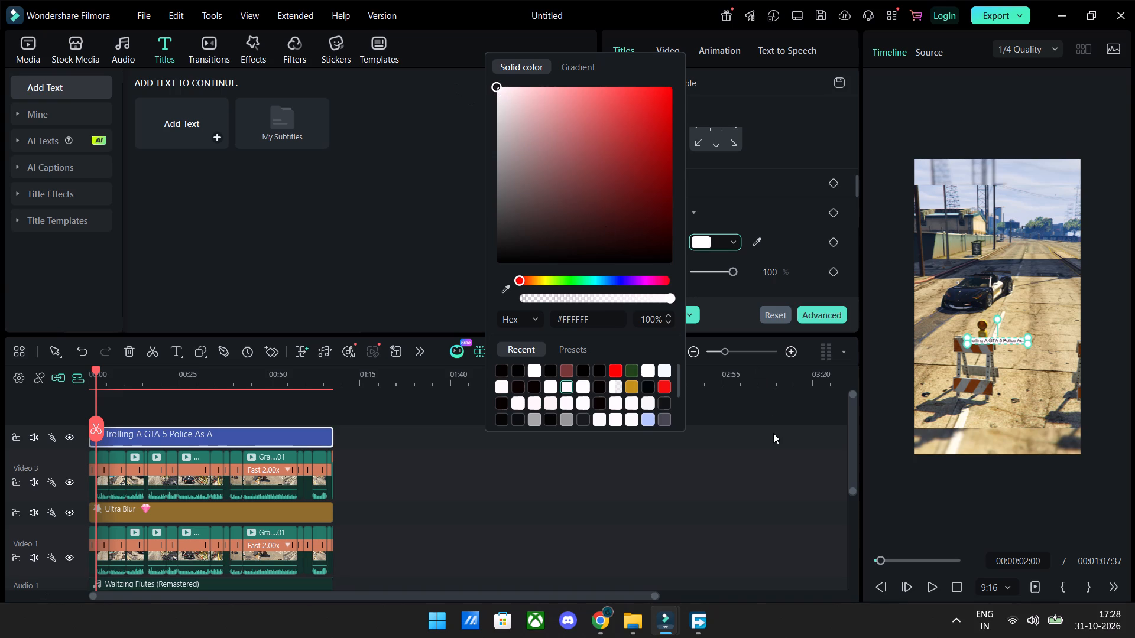
pyautogui.click(773, 433)
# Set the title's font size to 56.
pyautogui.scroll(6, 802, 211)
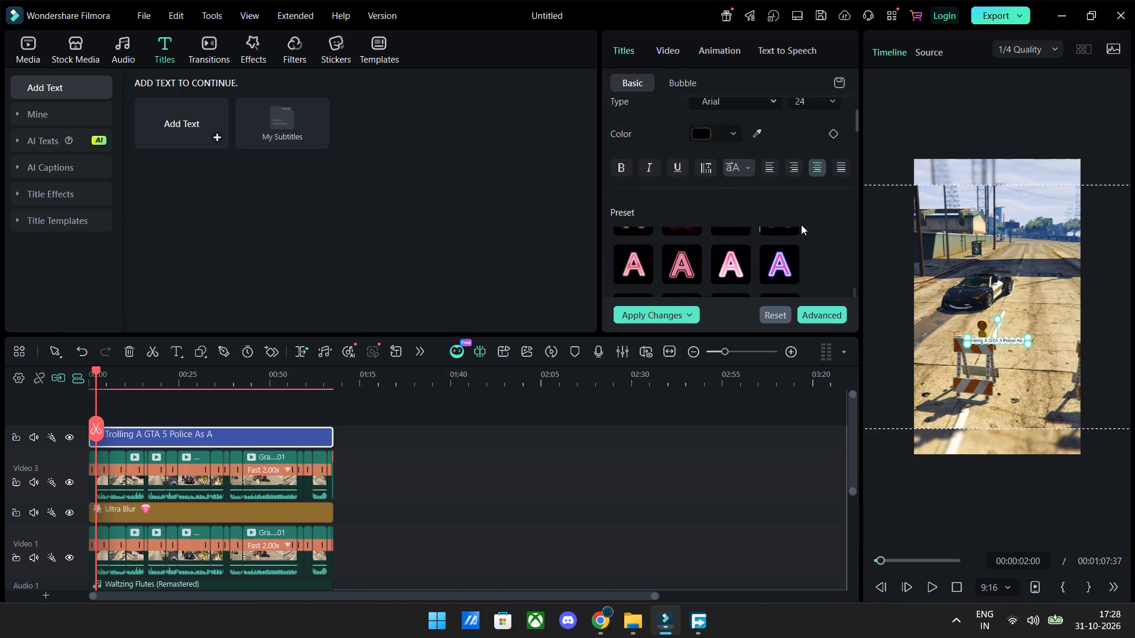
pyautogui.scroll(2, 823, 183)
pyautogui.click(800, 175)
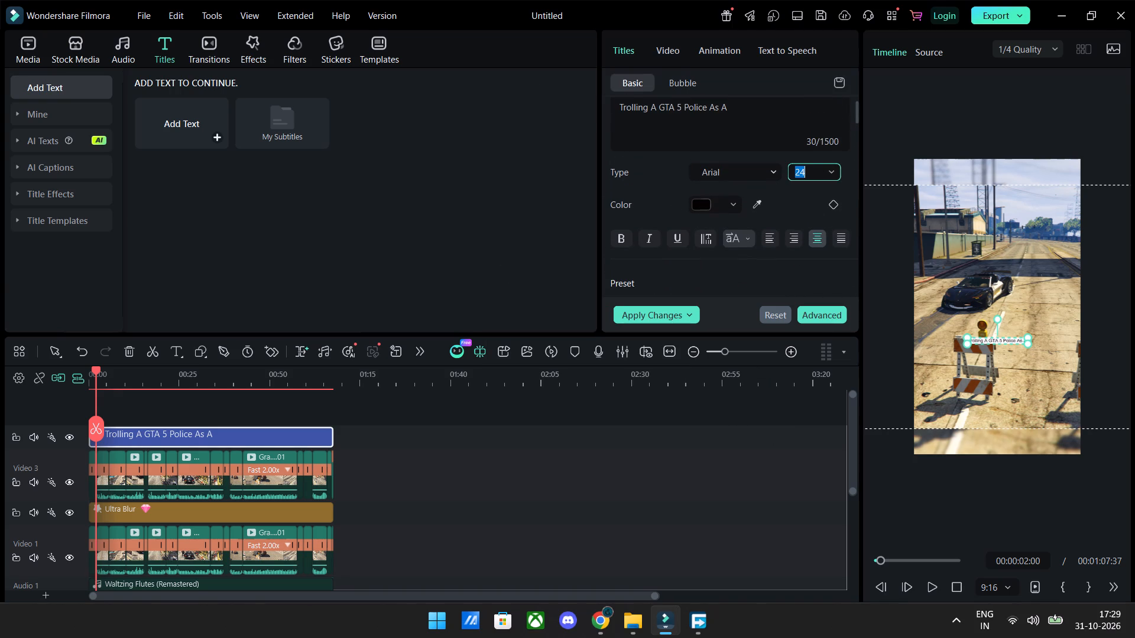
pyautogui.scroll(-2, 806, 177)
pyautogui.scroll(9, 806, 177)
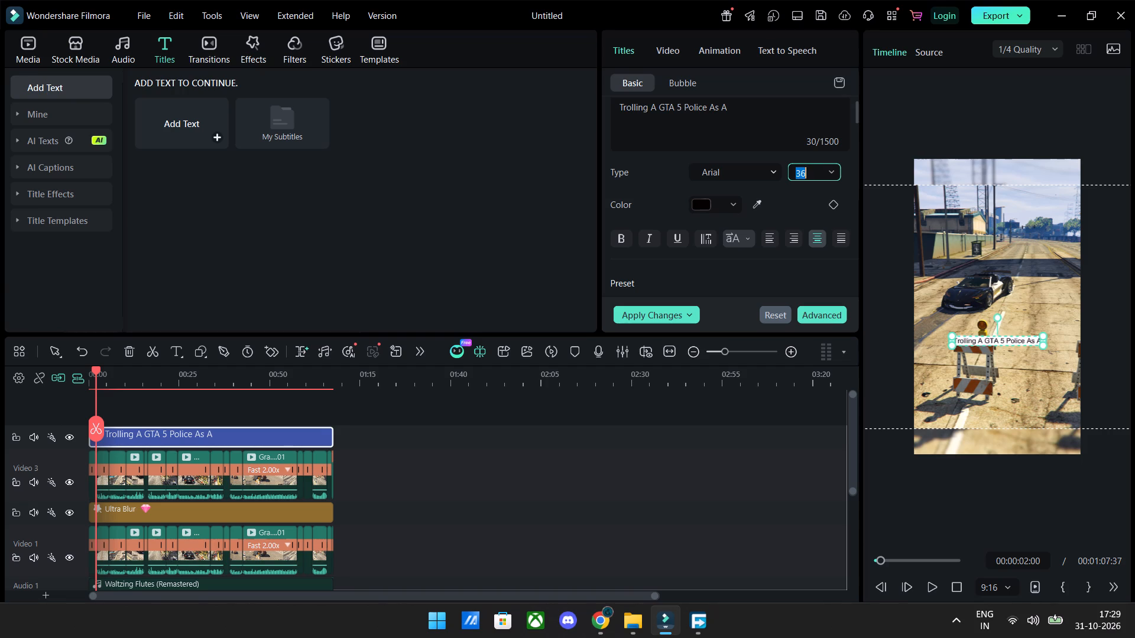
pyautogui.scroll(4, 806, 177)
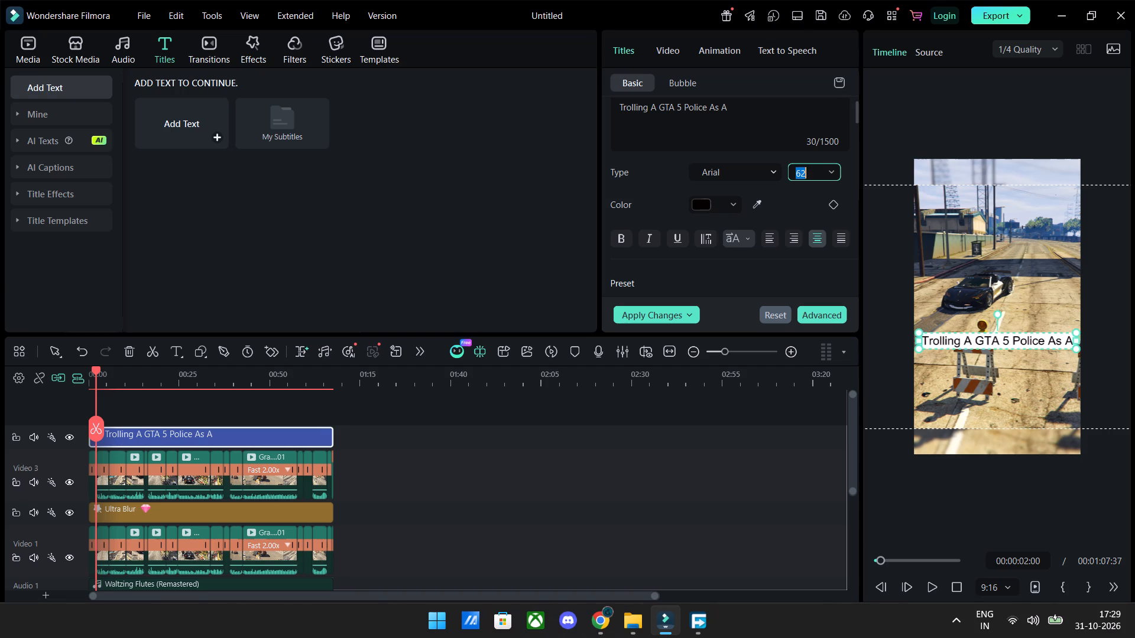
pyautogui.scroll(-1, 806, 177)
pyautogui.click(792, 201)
# Change the title's font to Montserrat ExtraBold Italic and its size to 48.
pyautogui.click(771, 172)
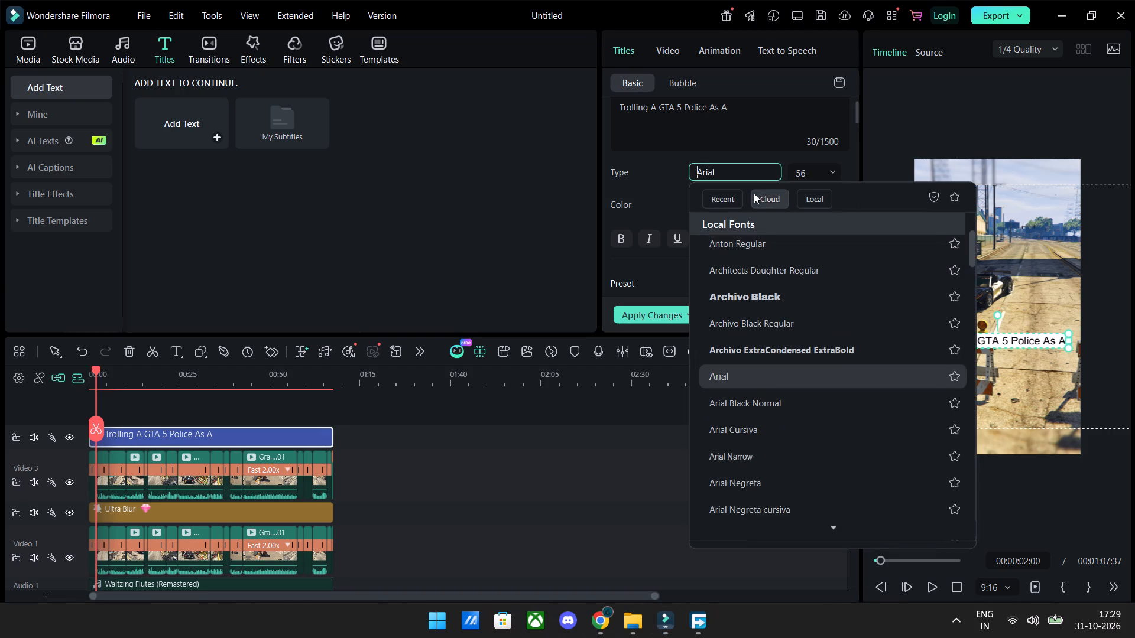
pyautogui.click(735, 197)
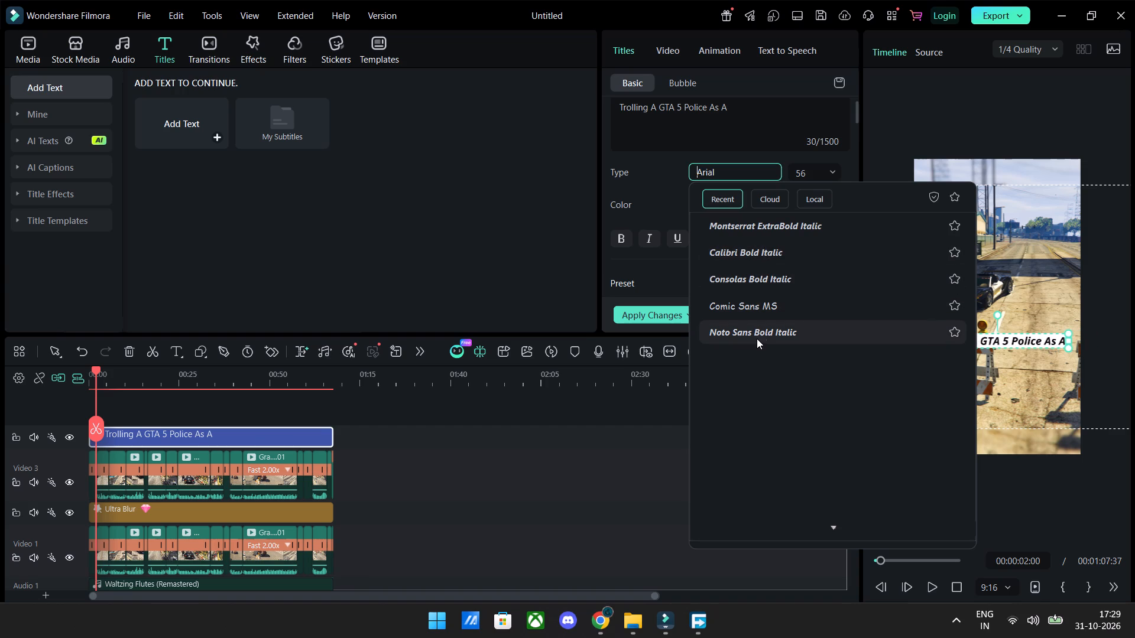
pyautogui.click(787, 228)
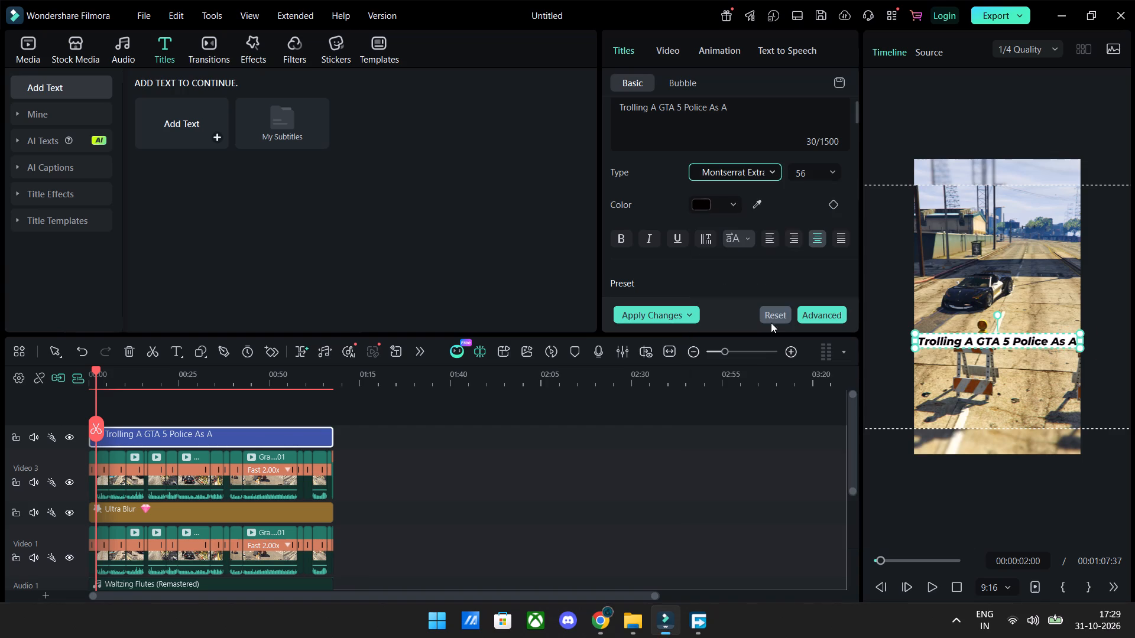
pyautogui.click(832, 171)
pyautogui.click(804, 272)
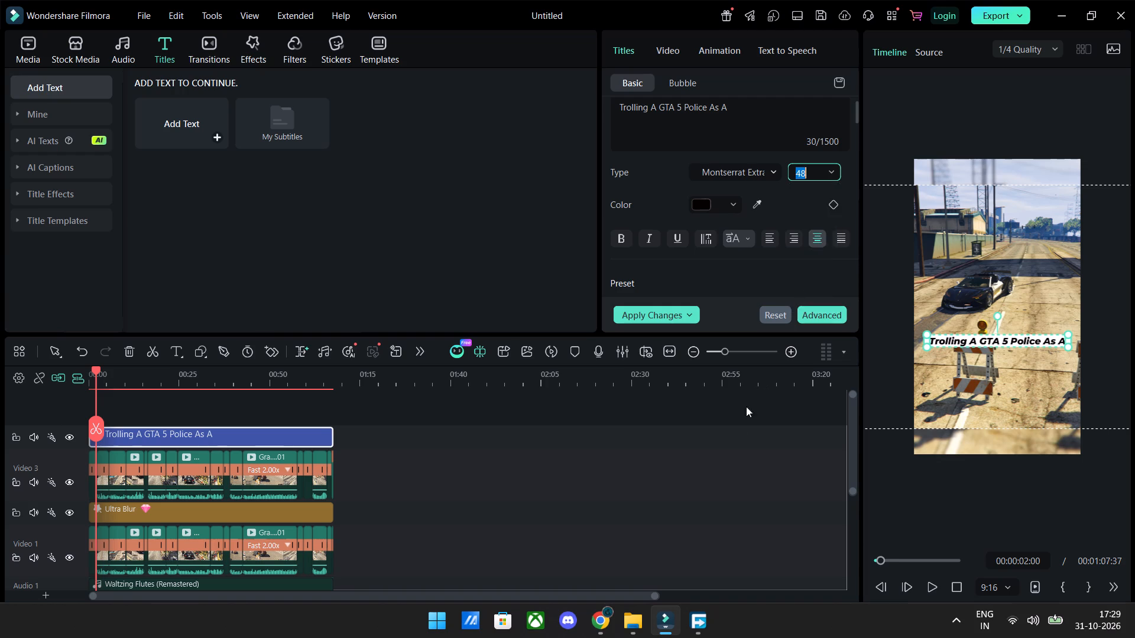
pyautogui.click(728, 425)
# Move the title up to near the top of the vertical frame, keeping it horizontally centred.
pyautogui.click(989, 333)
pyautogui.click(990, 340)
pyautogui.moveTo(990, 343); pyautogui.dragTo(990, 342)
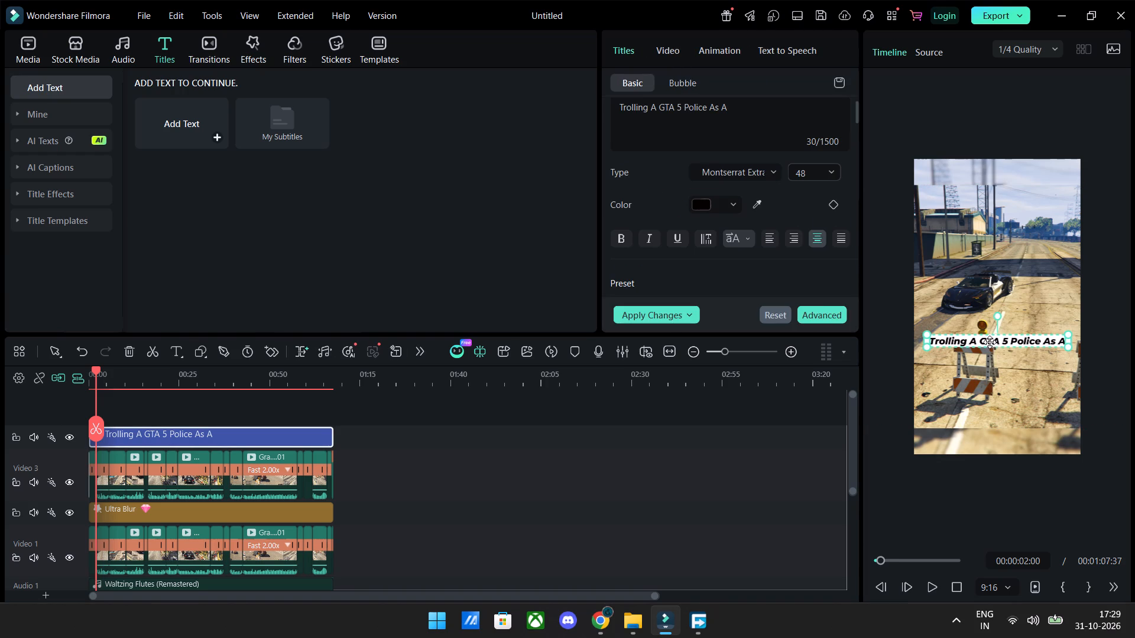
pyautogui.moveTo(990, 342); pyautogui.dragTo(985, 193)
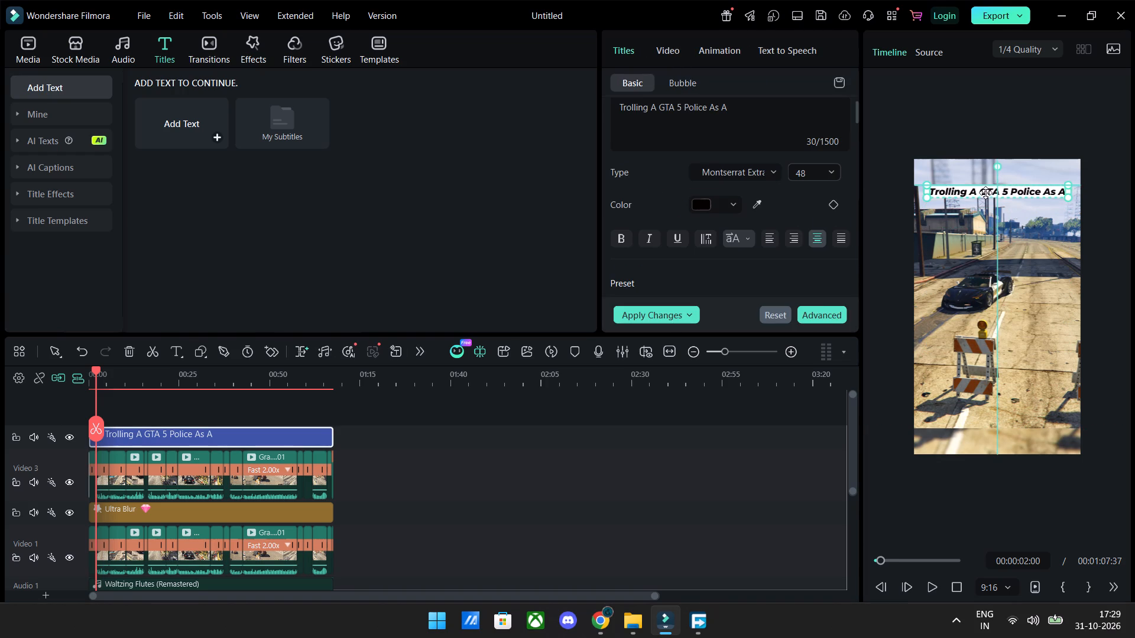
pyautogui.moveTo(985, 193); pyautogui.dragTo(987, 190)
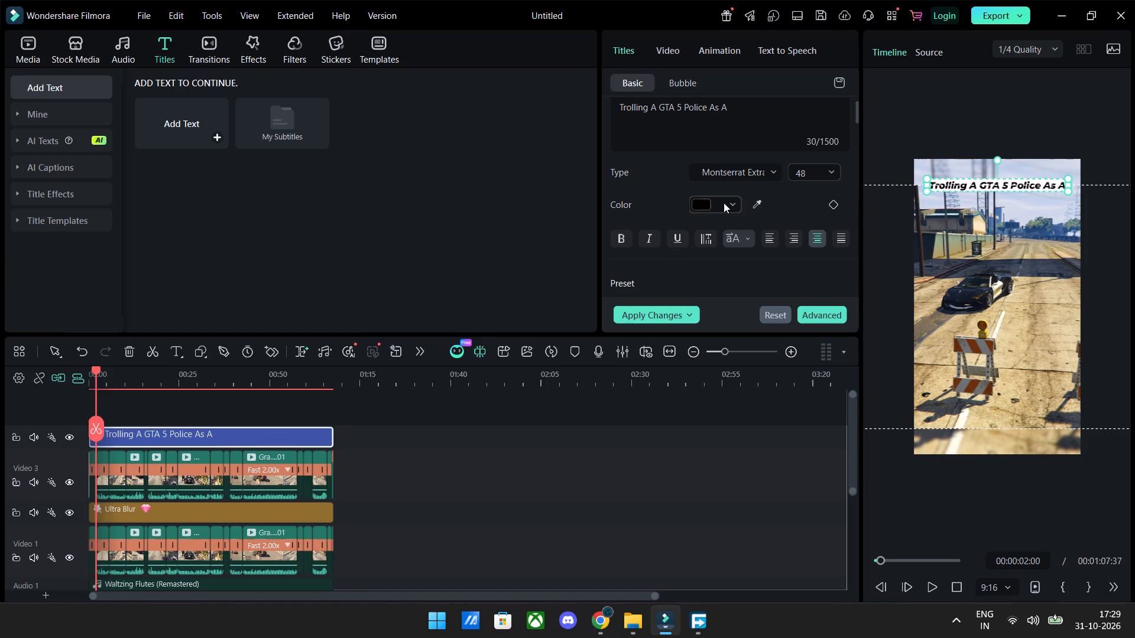
# Set the corner radius of the title's background to 12.
pyautogui.scroll(-6, 739, 240)
pyautogui.scroll(-2, 665, 281)
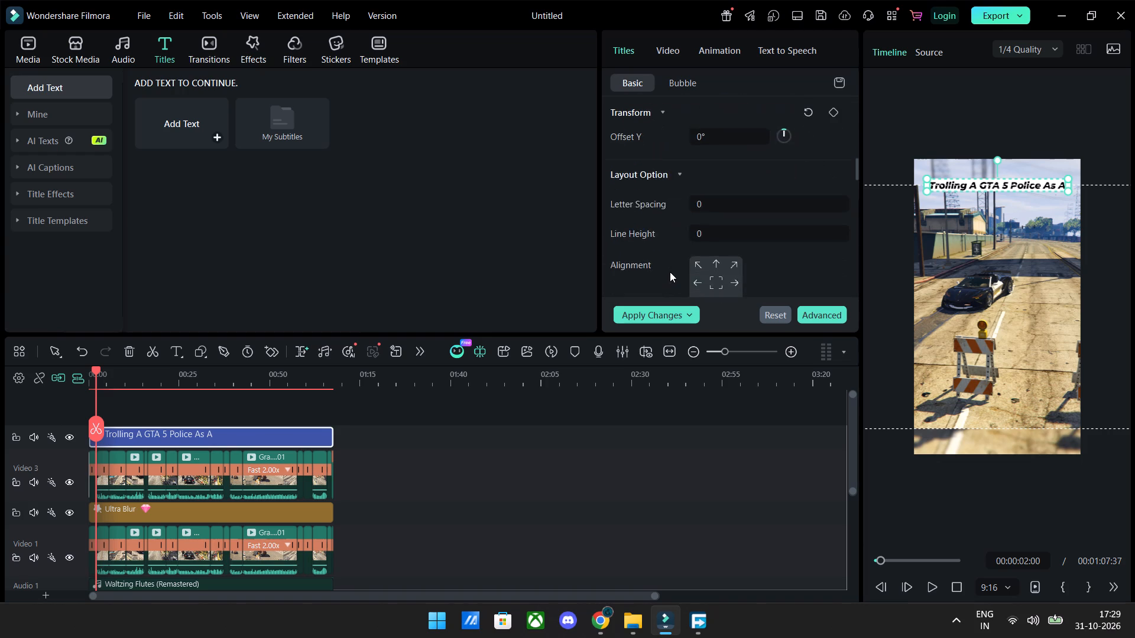
pyautogui.scroll(-4, 670, 272)
pyautogui.click(773, 219)
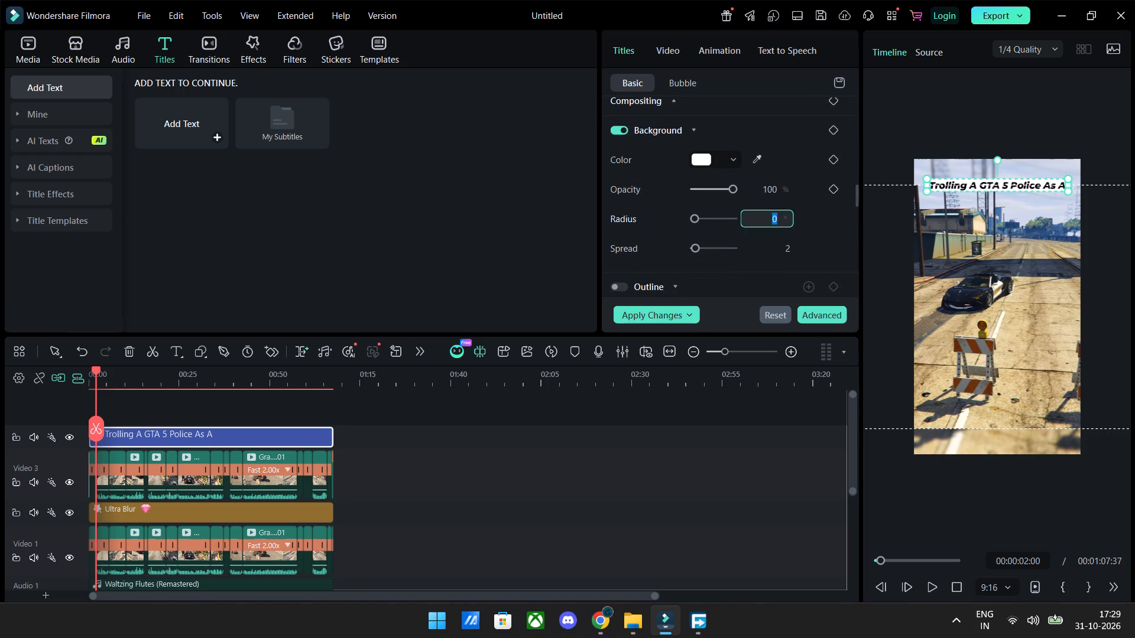
pyautogui.write('12')
pyautogui.press('Return')
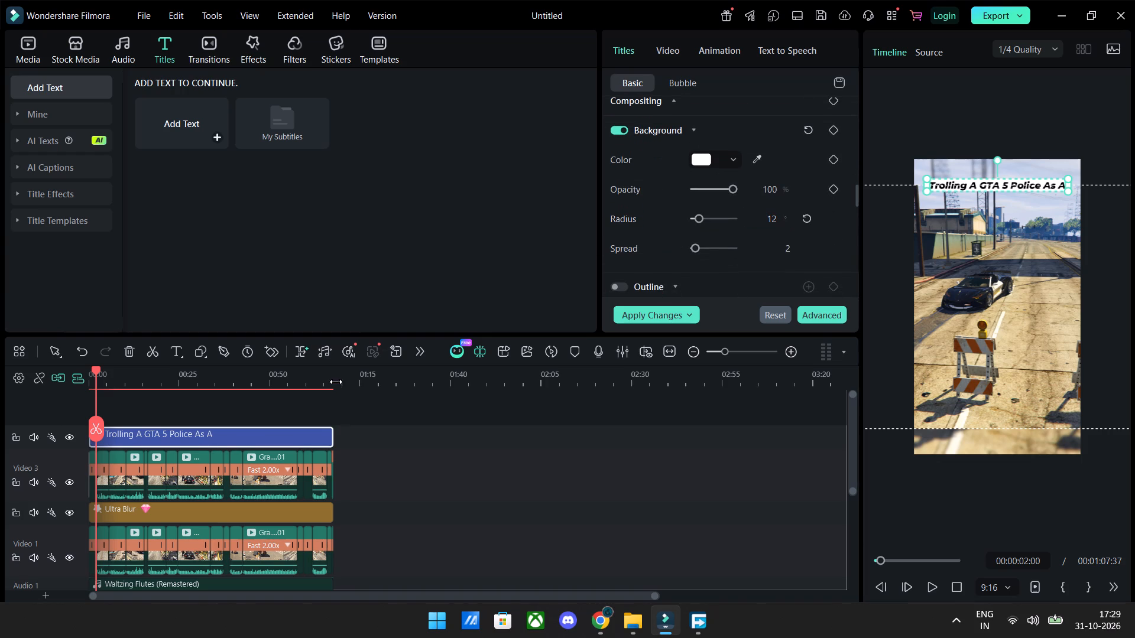
# Duplicate the title clip at the end of the video, at about 01:07, and move the copy's text slightly lower in the frame.
pyautogui.click(339, 373)
pyautogui.hotkey('ctrl', 'c')
pyautogui.hotkey('ctrl', 'v')
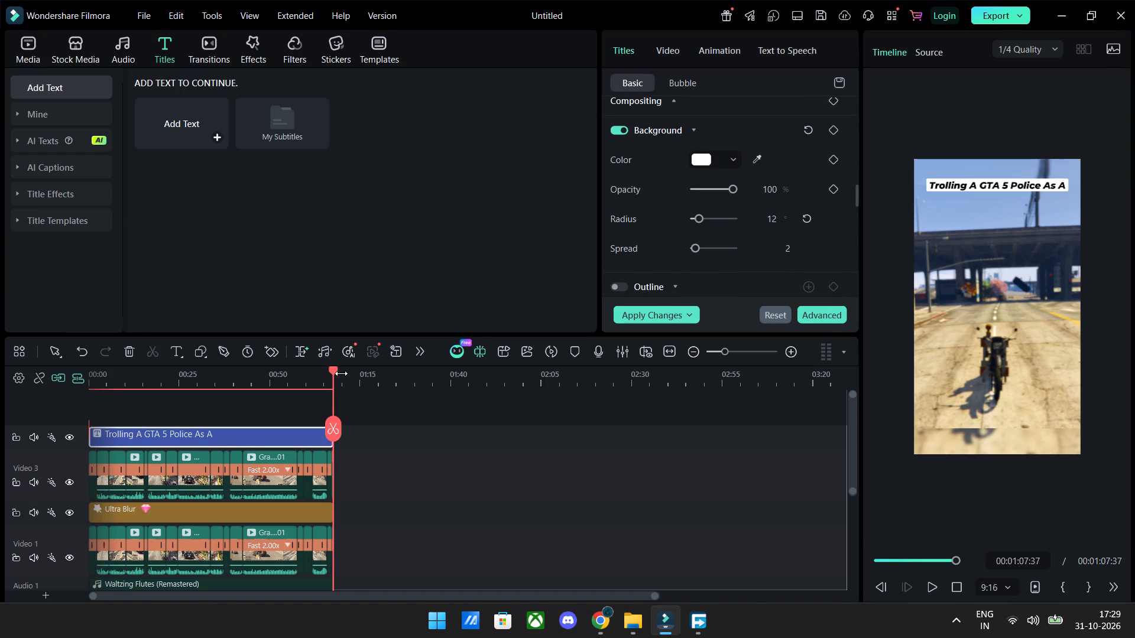
pyautogui.click(989, 178)
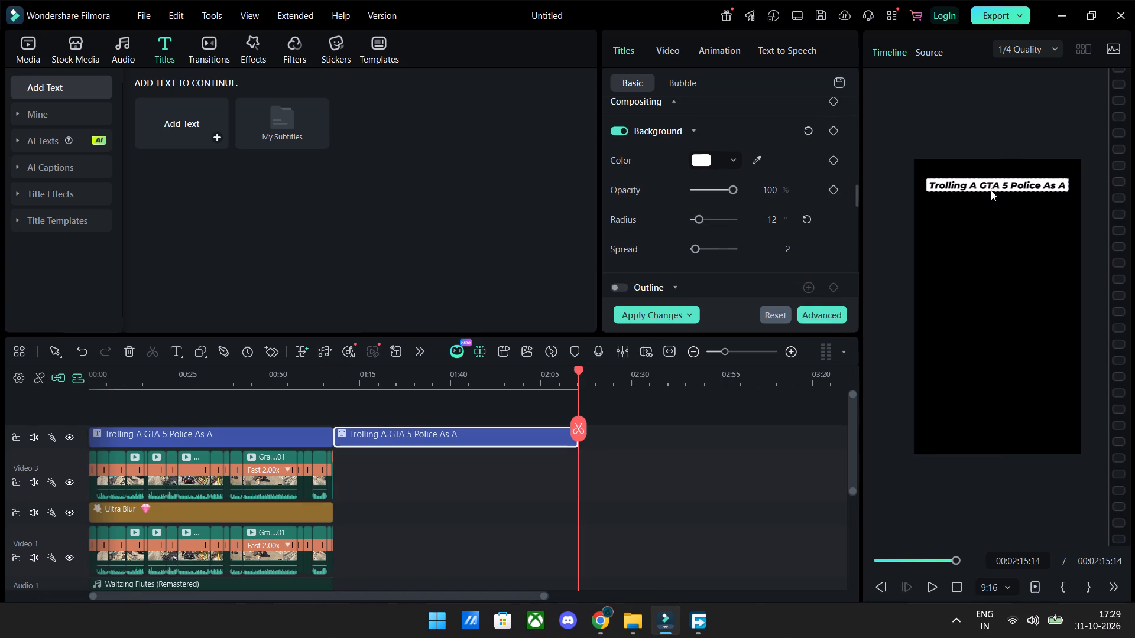
pyautogui.click(992, 187)
pyautogui.moveTo(992, 184); pyautogui.dragTo(993, 213)
# Replace the copied title's text with the cut second half and remove the hashtag, leaving "Fake Barrier 🚧 🚨 😂".
pyautogui.scroll(14, 737, 207)
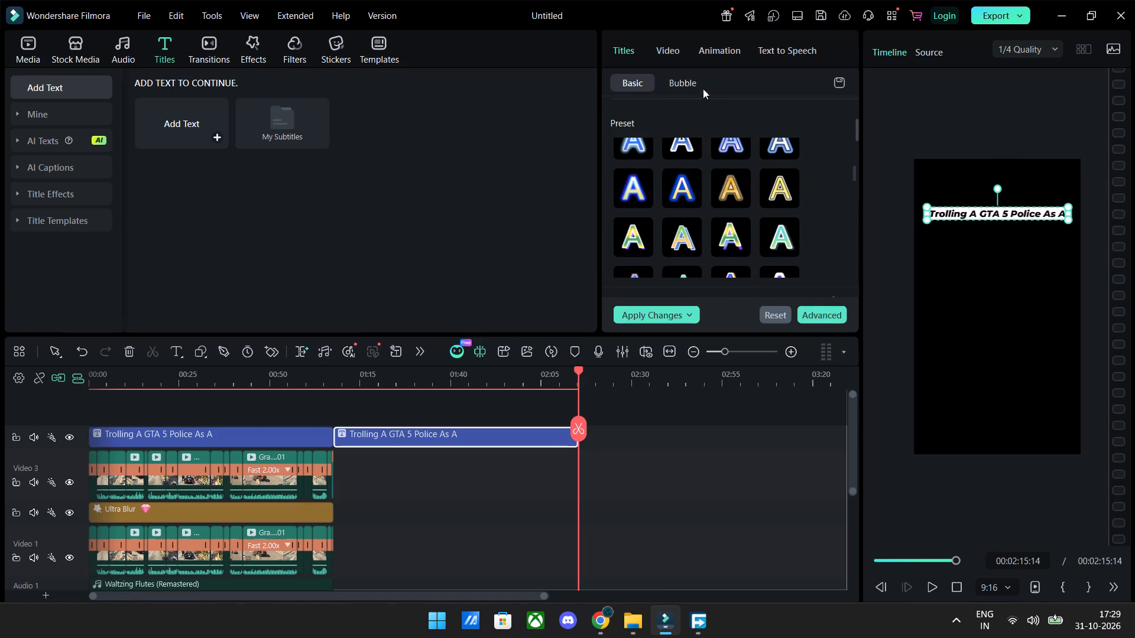
pyautogui.scroll(10, 703, 89)
pyautogui.moveTo(750, 138); pyautogui.dragTo(497, 143)
pyautogui.hotkey('ctrl', 'v')
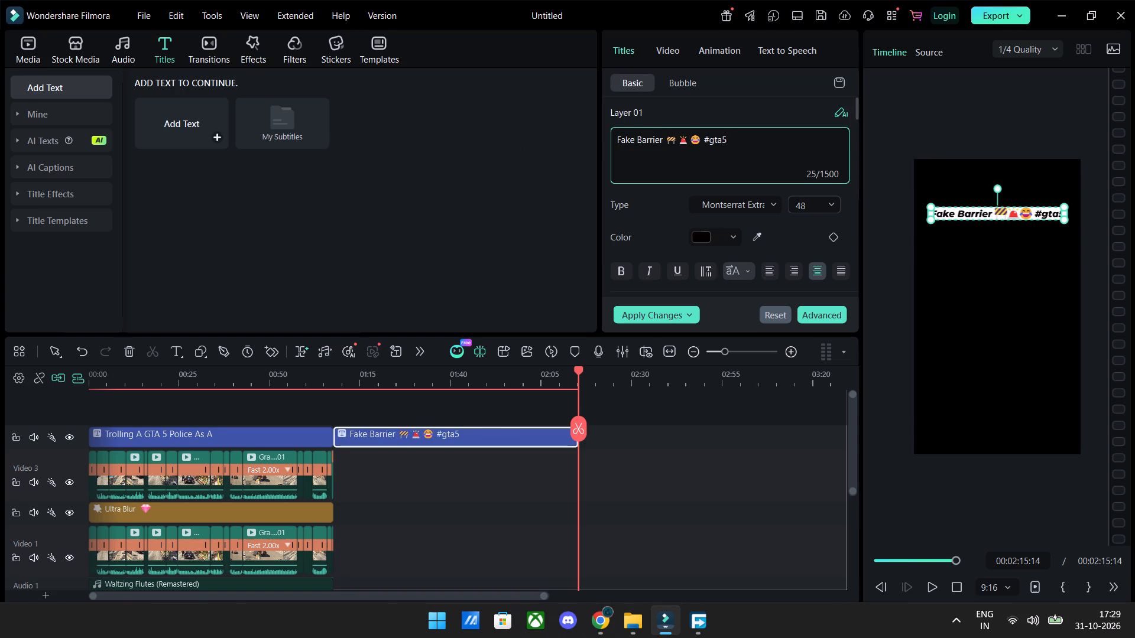
pyautogui.moveTo(734, 144); pyautogui.dragTo(702, 142)
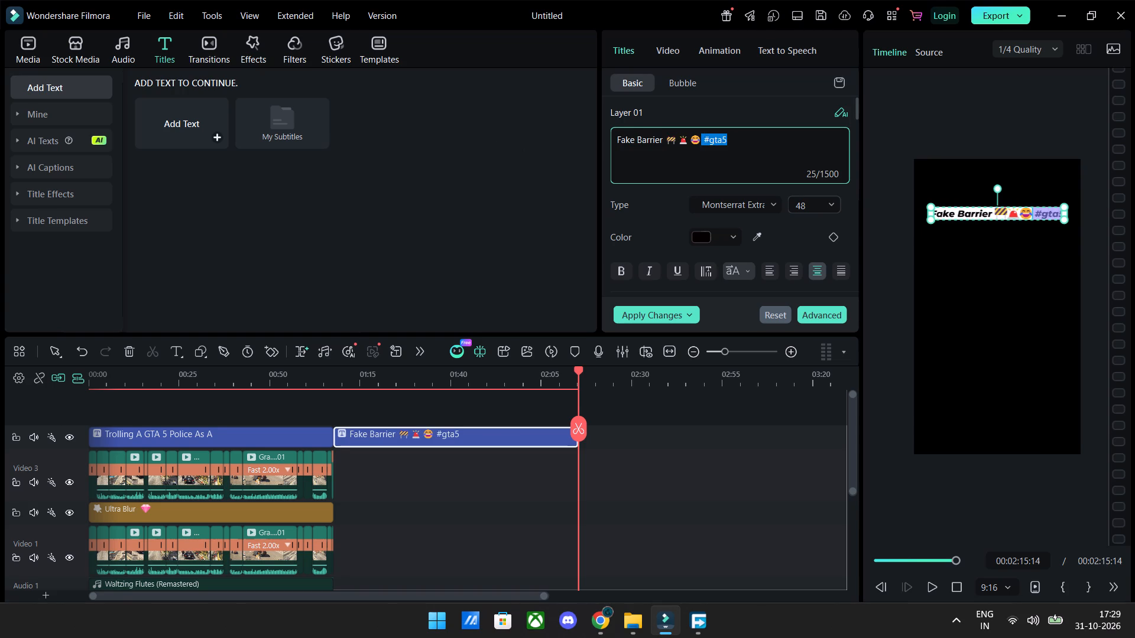
pyautogui.press('BackSpace')
pyautogui.hotkey('alt', 'Tab')
pyautogui.hotkey('alt', 'Tab')
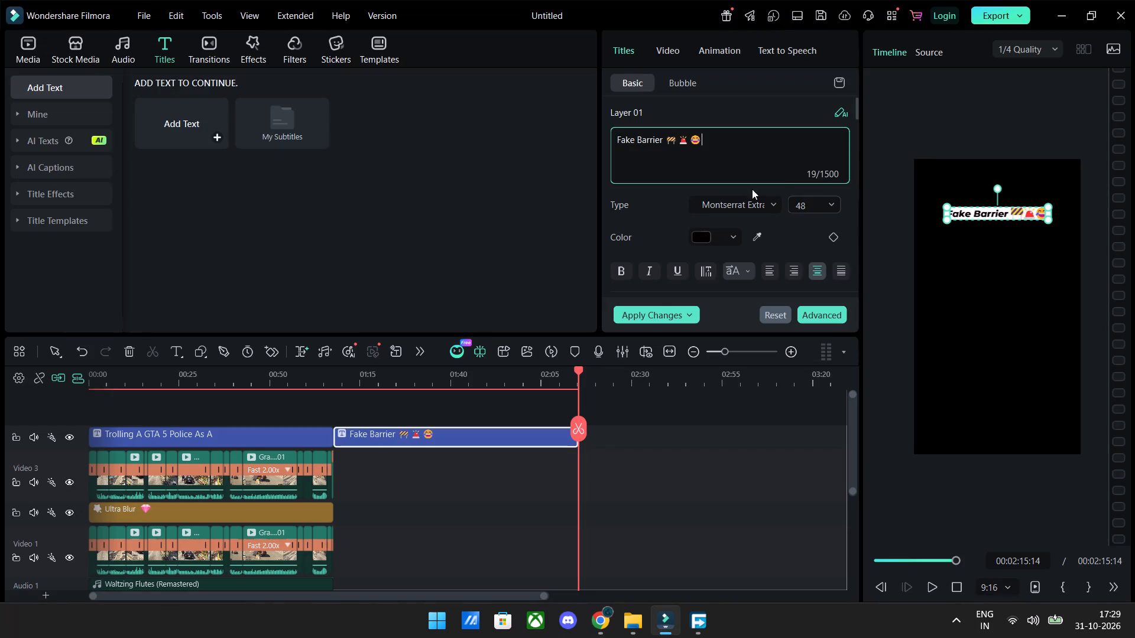
# Insert a space at the start of the "Fake Barrier 🚧 🚨 😂" title text.
pyautogui.click(618, 138)
pyautogui.press('space')
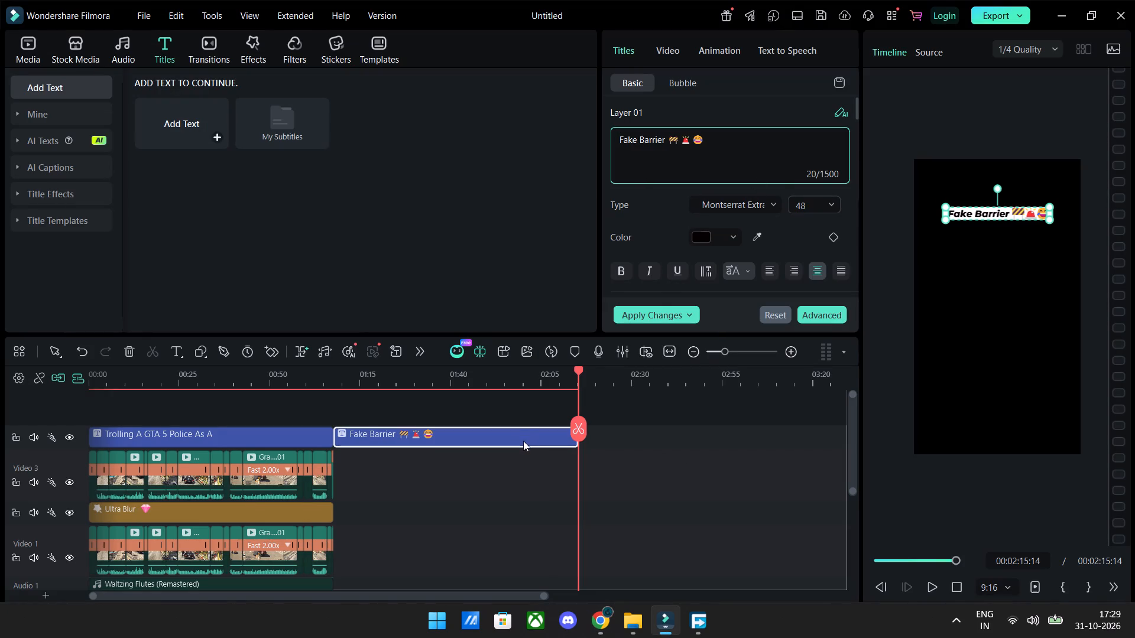
# Stack the two title clips on separate tracks, with "Fake Barrier" directly below "Trolling A GTA 5 Police As A" and both starting at 00:00.
pyautogui.moveTo(281, 438); pyautogui.dragTo(280, 419)
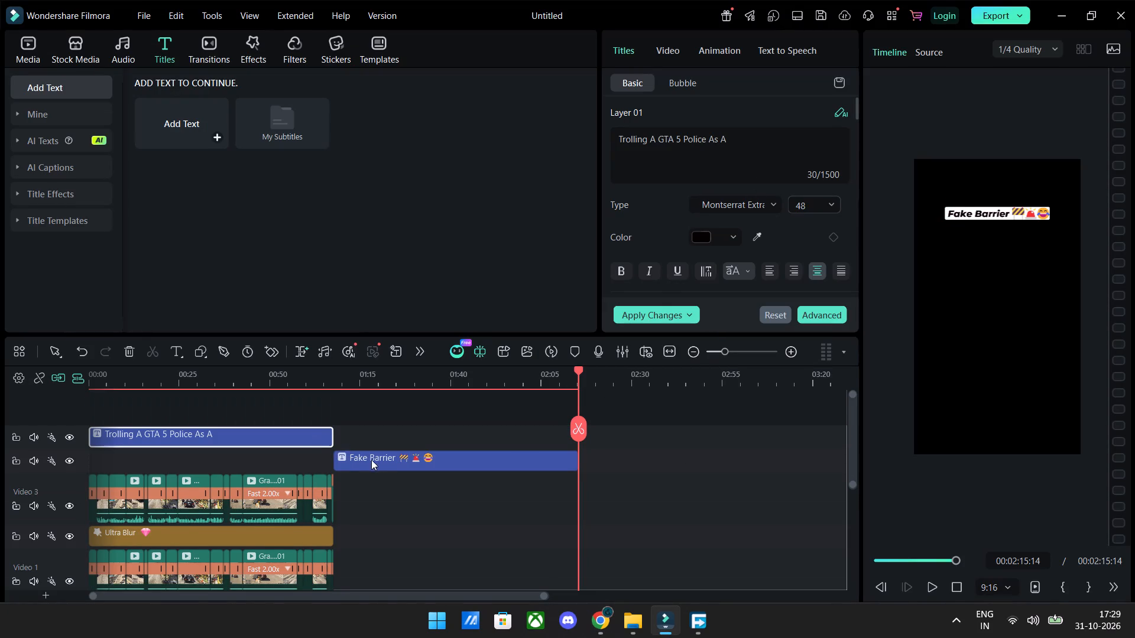
pyautogui.moveTo(381, 461); pyautogui.dragTo(75, 466)
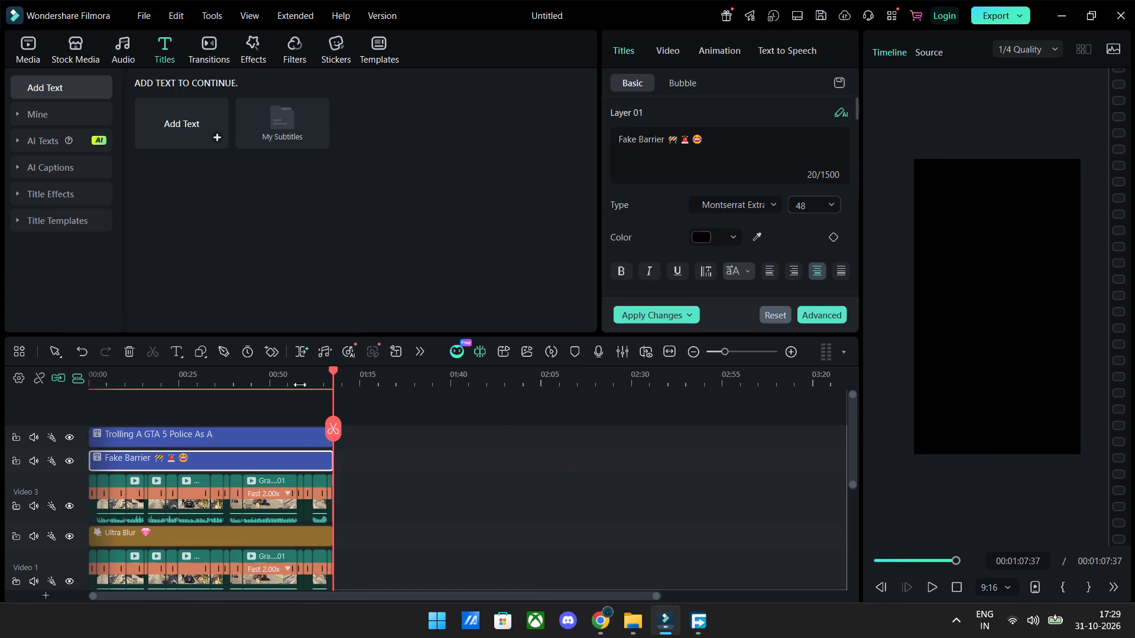
# Move the "Fake Barrier" text up in the frame so it sits directly beneath the first title line, horizontally centred.
pyautogui.click(290, 383)
pyautogui.click(1001, 214)
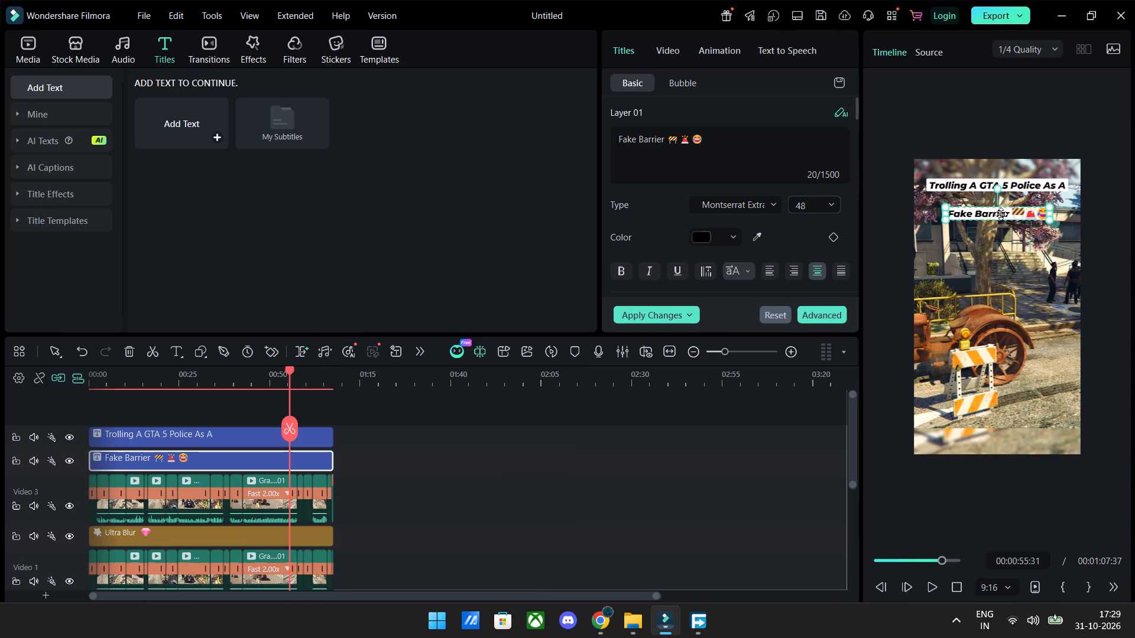
pyautogui.moveTo(1001, 216); pyautogui.dragTo(998, 200)
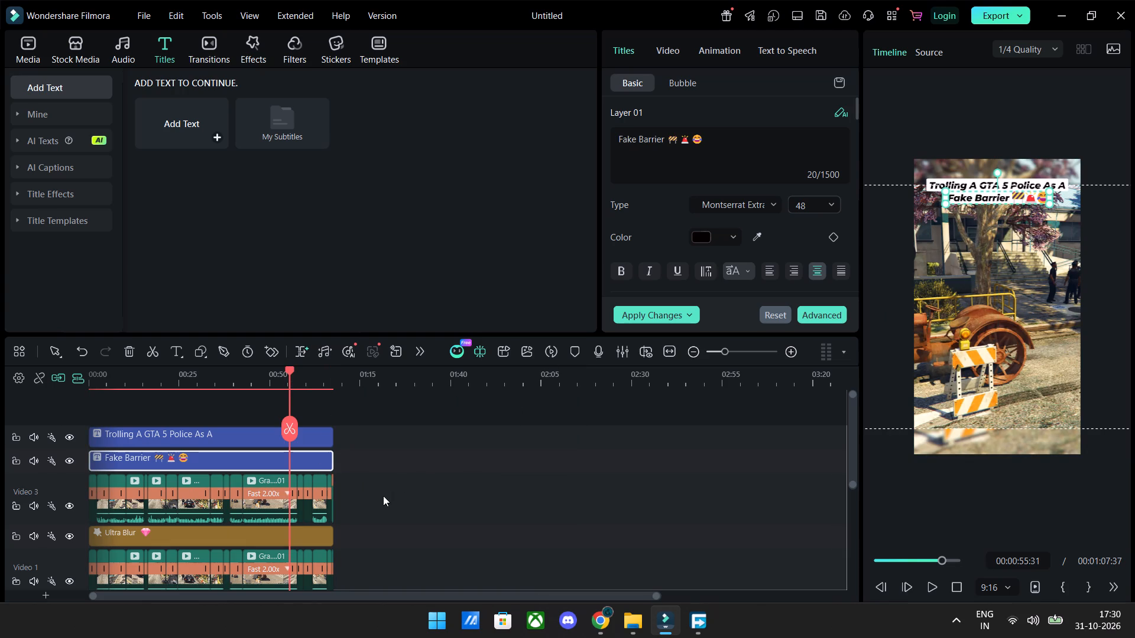
# Play the opening of the video to check the two-line title, then stop and deselect the title clip.
pyautogui.moveTo(290, 374); pyautogui.dragTo(0, 415)
pyautogui.press('space')
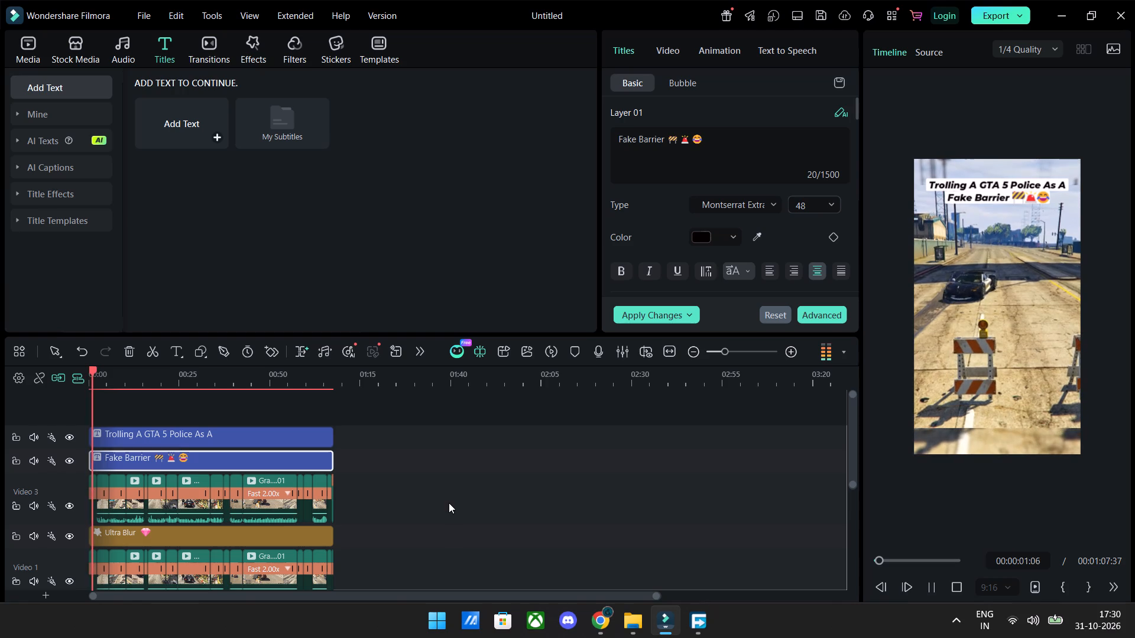
pyautogui.press('space')
pyautogui.click(462, 496)
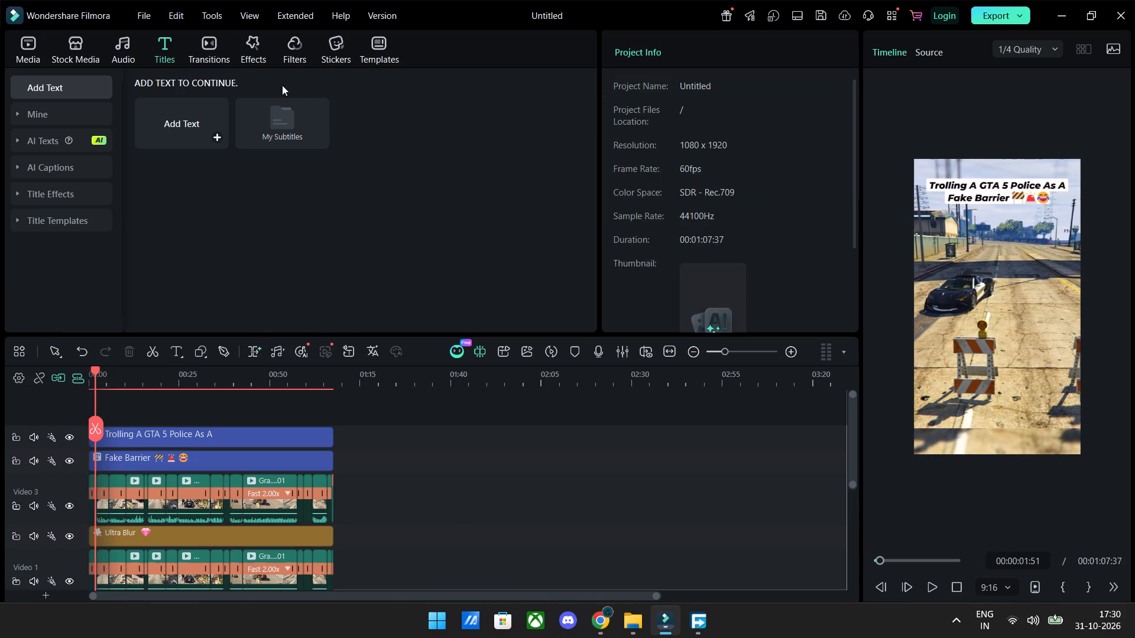
# Add a new default text title on a track above both titles, starting at 00:00 and extended to the video's end at about 01:07.
pyautogui.moveTo(207, 125); pyautogui.dragTo(132, 405)
pyautogui.moveTo(142, 437); pyautogui.dragTo(63, 450)
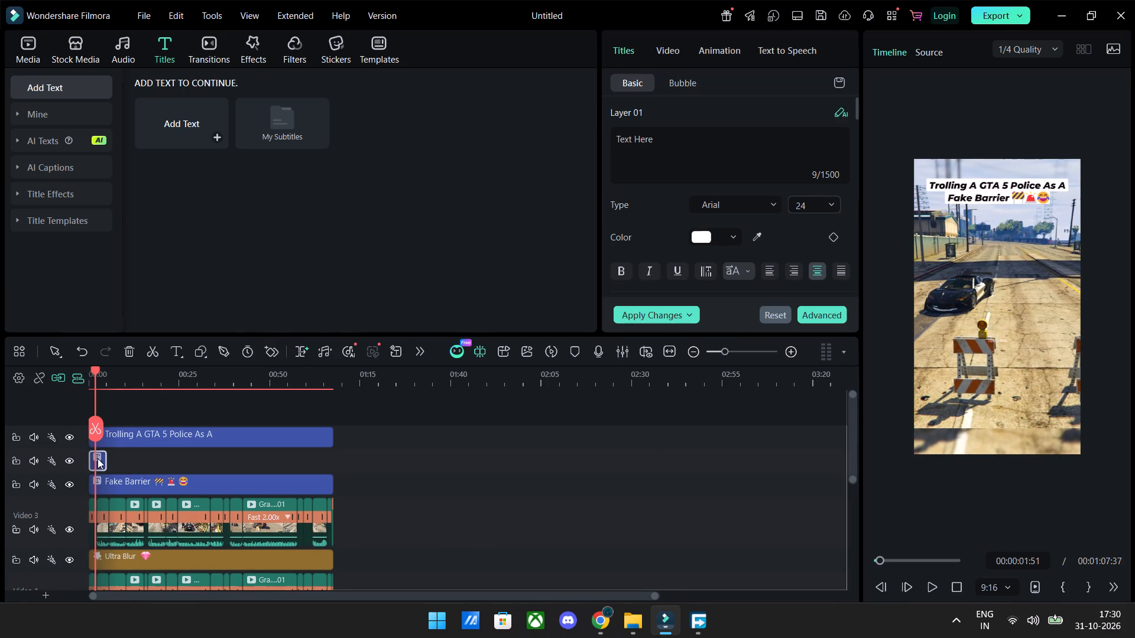
pyautogui.moveTo(99, 461); pyautogui.dragTo(92, 418)
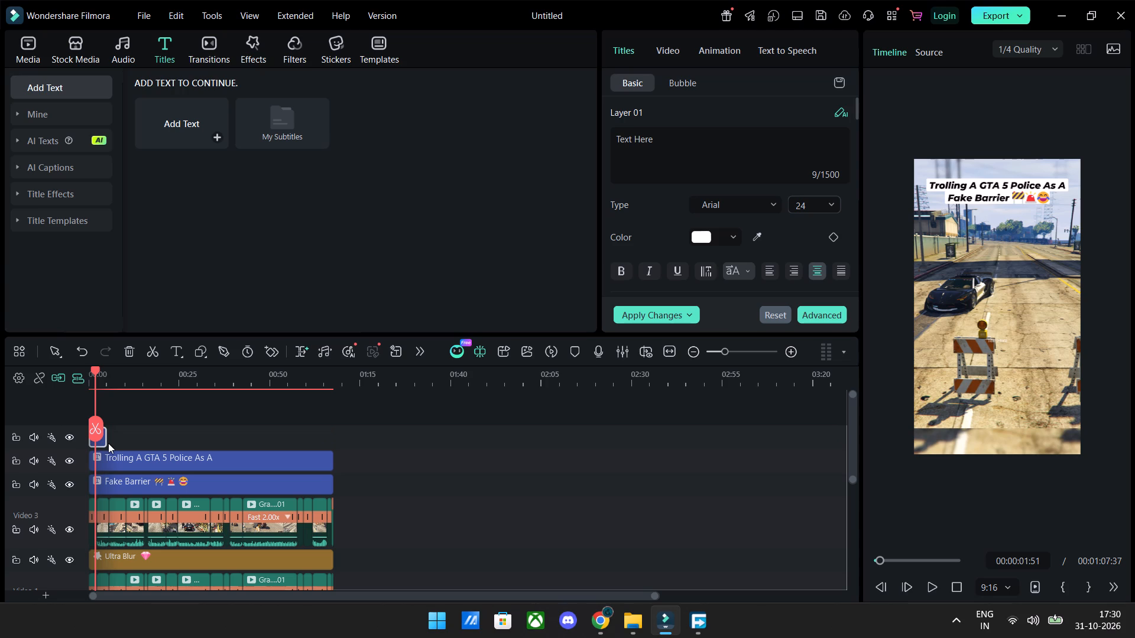
pyautogui.moveTo(105, 441); pyautogui.dragTo(284, 431)
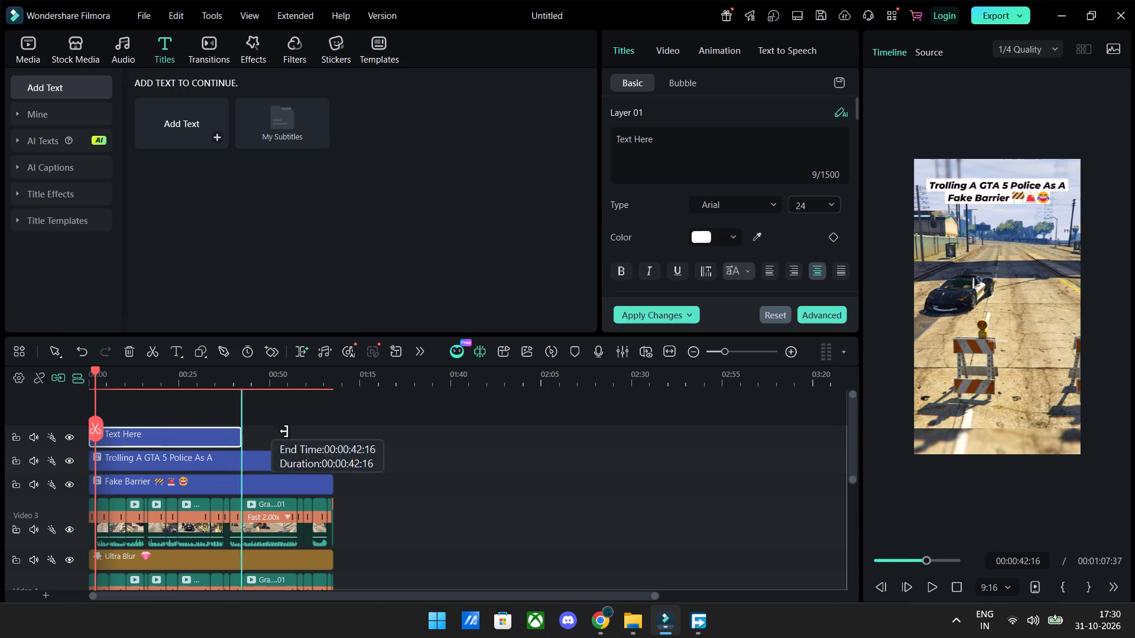
pyautogui.moveTo(284, 431); pyautogui.dragTo(330, 435)
# Examine the timeline up close and scrub through to the video's end to check the full-length text clips.
pyautogui.keyDown('ctrl'); pyautogui.scroll(5, 421, 469); pyautogui.keyUp('ctrl')
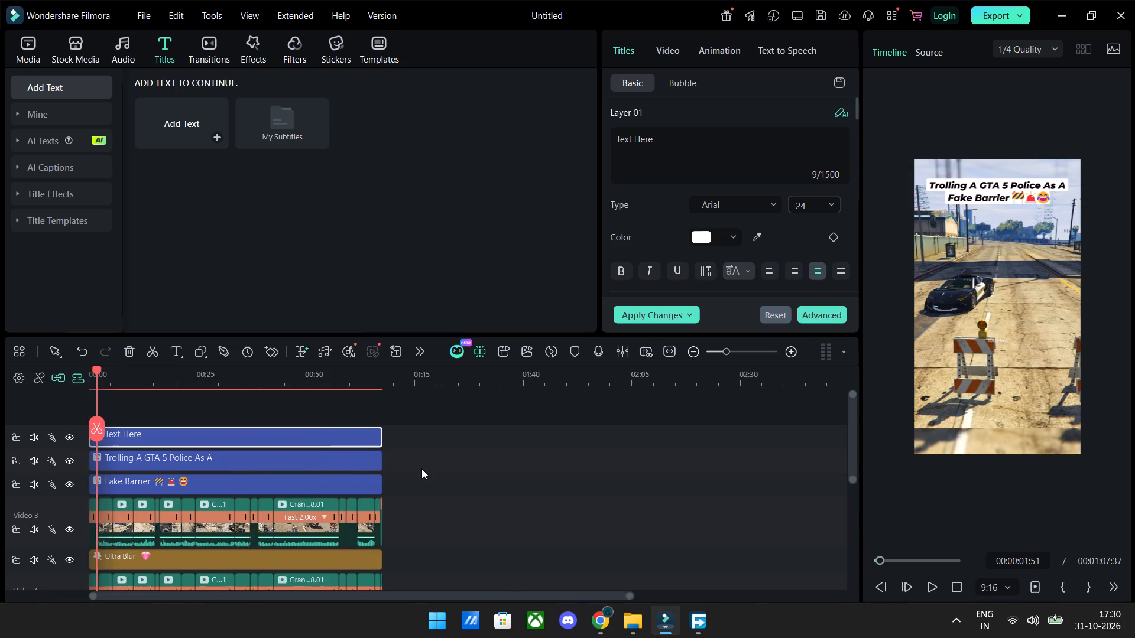
pyautogui.keyDown('ctrl'); pyautogui.scroll(7, 421, 468); pyautogui.keyUp('ctrl')
pyautogui.scroll(-1, 735, 481)
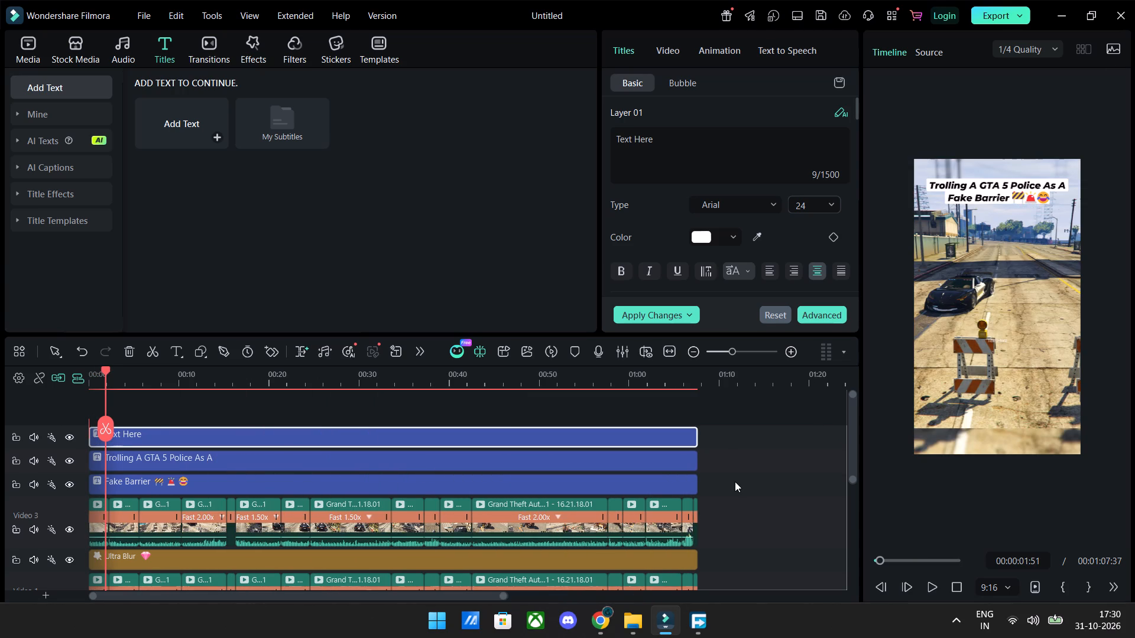
pyautogui.scroll(-4, 735, 481)
pyautogui.scroll(10, 735, 481)
pyautogui.moveTo(107, 372); pyautogui.dragTo(695, 409)
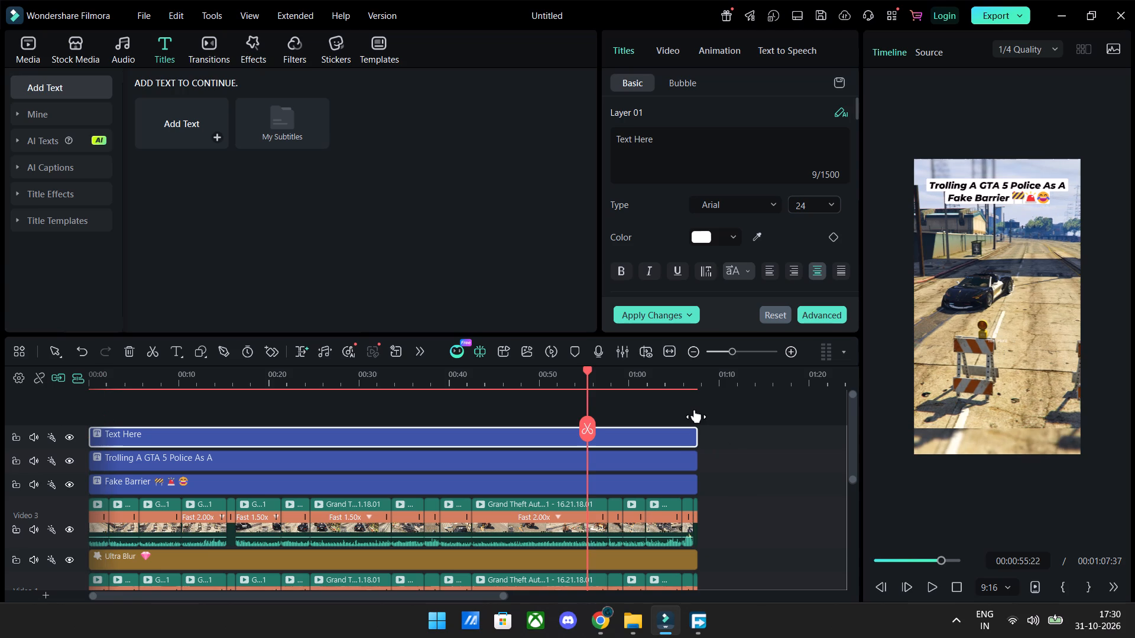
pyautogui.moveTo(695, 409); pyautogui.dragTo(706, 409)
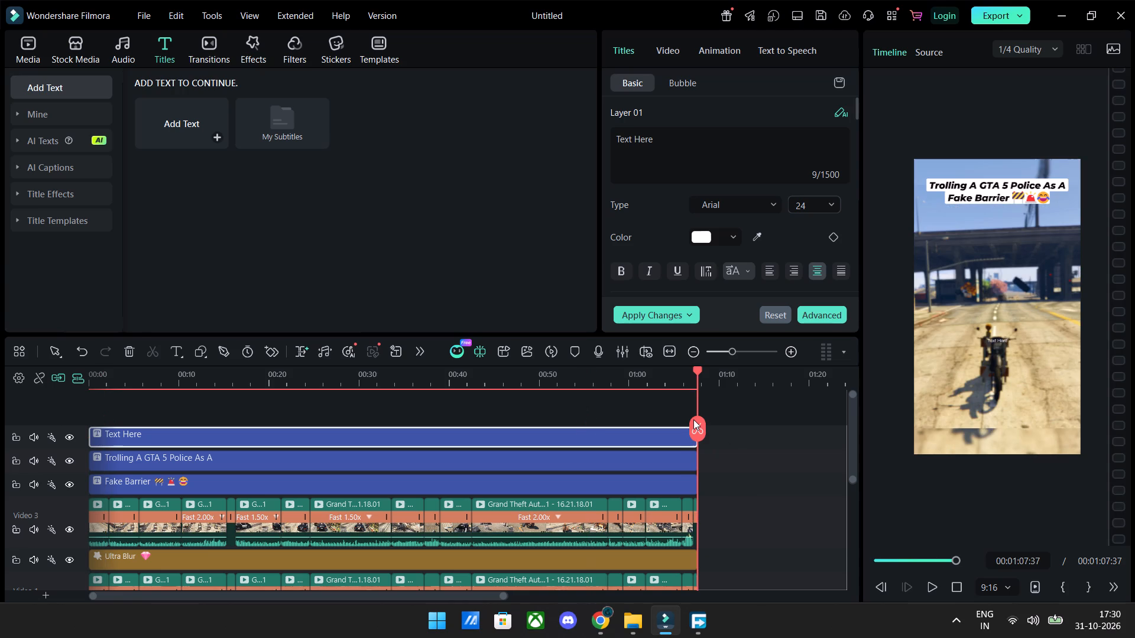